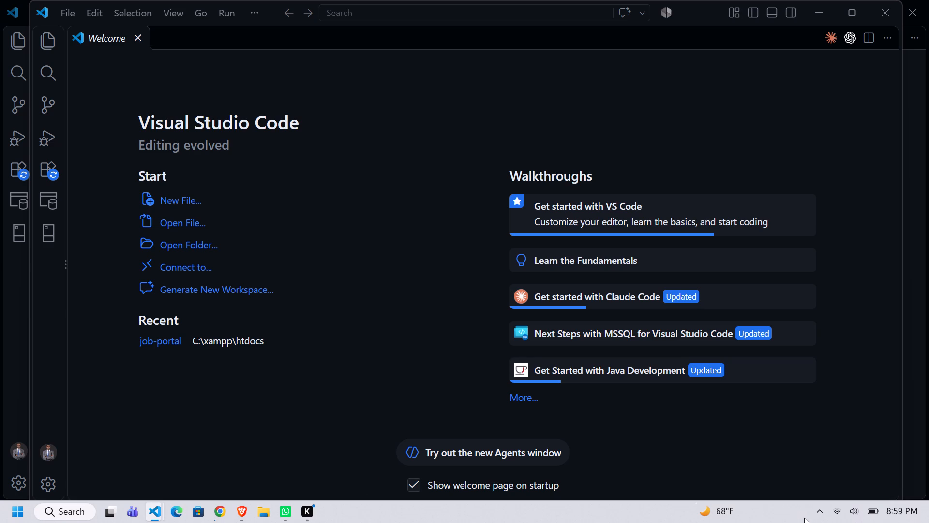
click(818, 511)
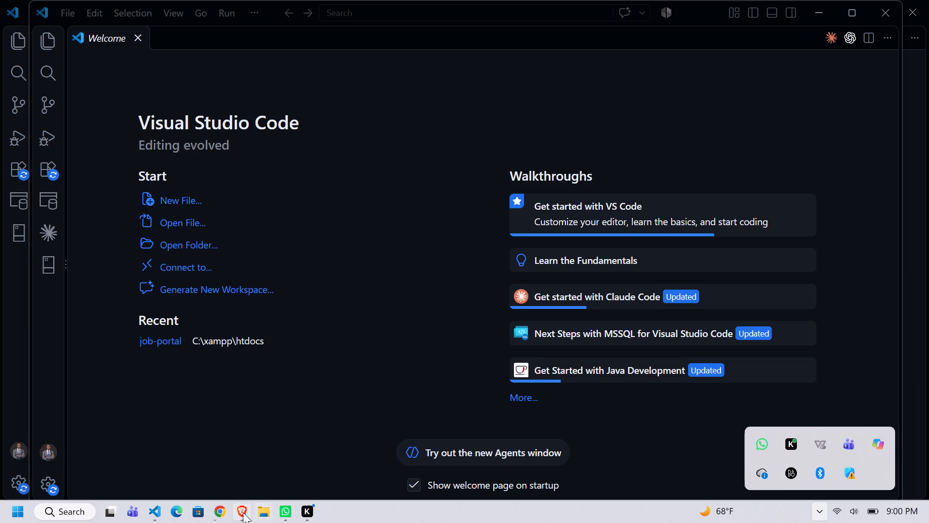
Switch to the WorldQuant BRAIN simulation page in Chrome and show the test period for Simulation 2.
click(217, 511)
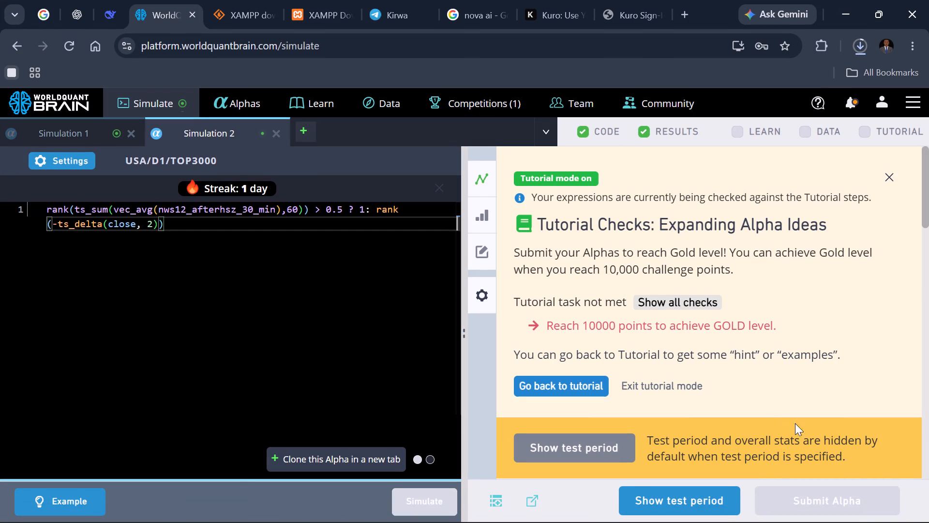
click(821, 513)
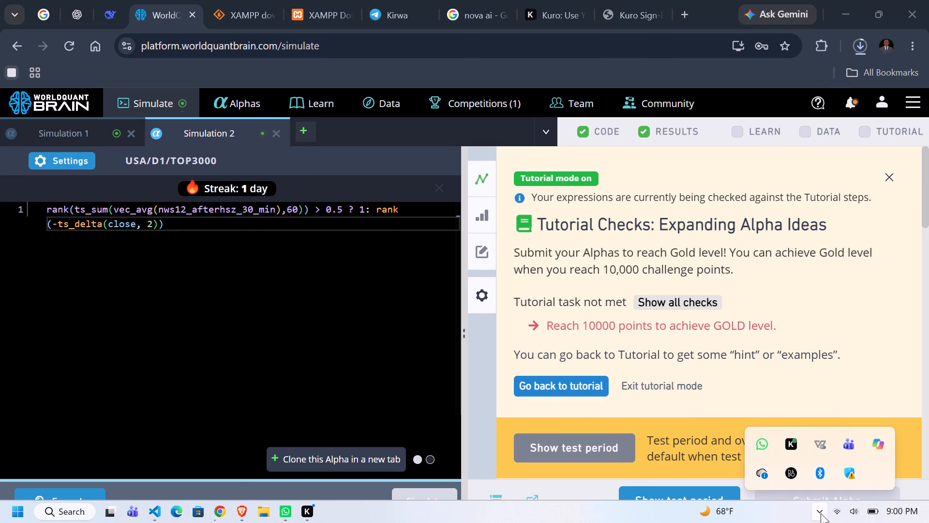
scroll(716, 379, down, 1)
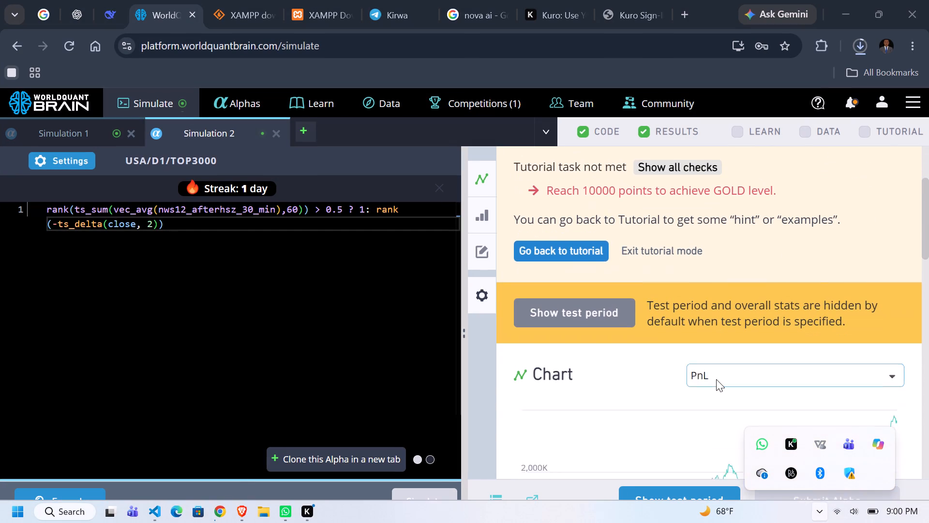
scroll(716, 379, down, 1)
click(655, 493)
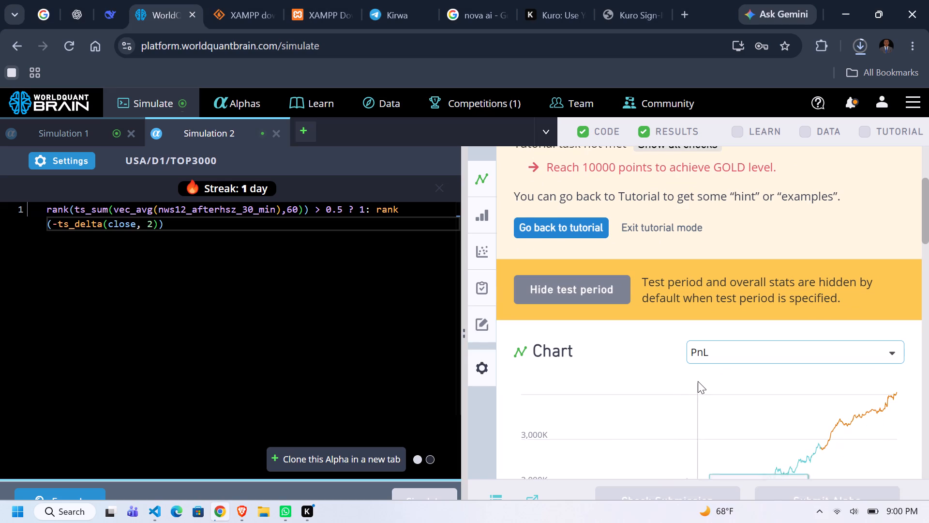
Review Simulation 2's summary for the IS period and expand the failed checks under IS Testing Status.
scroll(698, 381, down, 5)
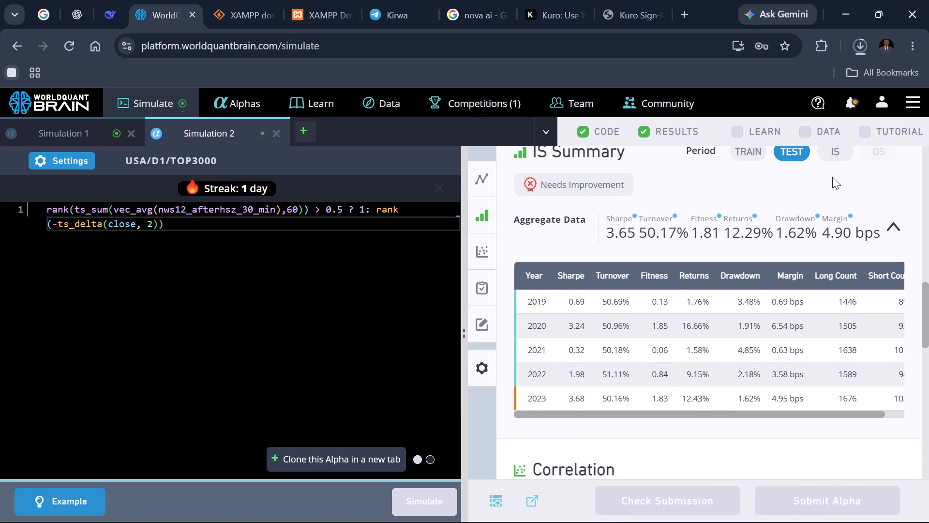
click(834, 158)
scroll(759, 330, down, 4)
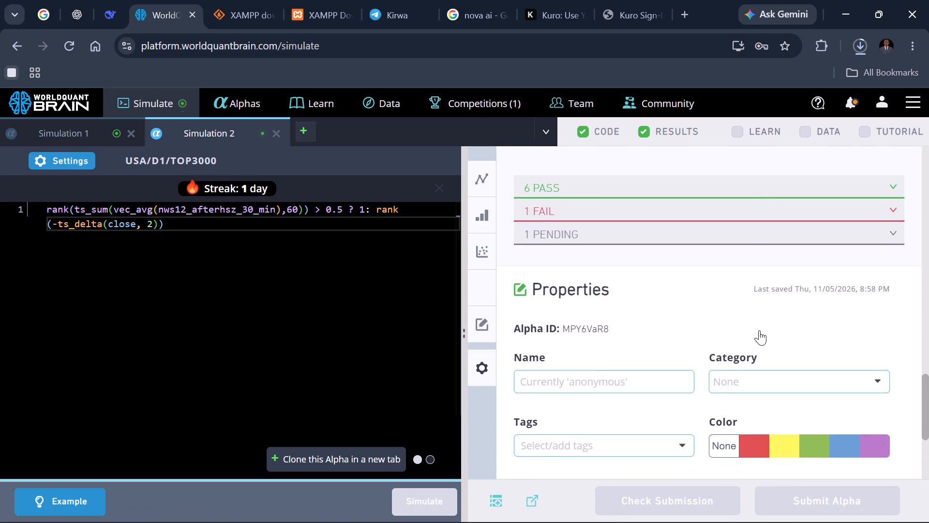
click(704, 310)
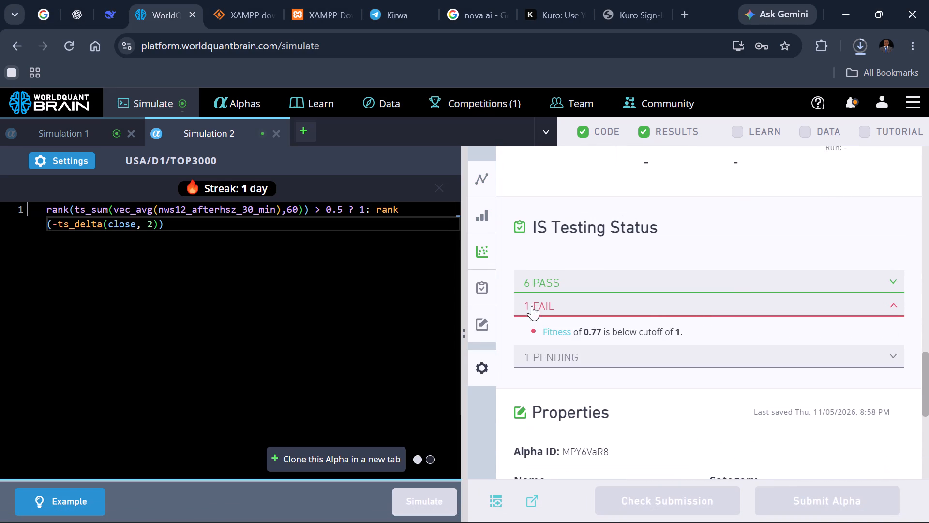
Set Simulation 2's universe to TOP2000, apply the settings and run the simulation again.
click(89, 165)
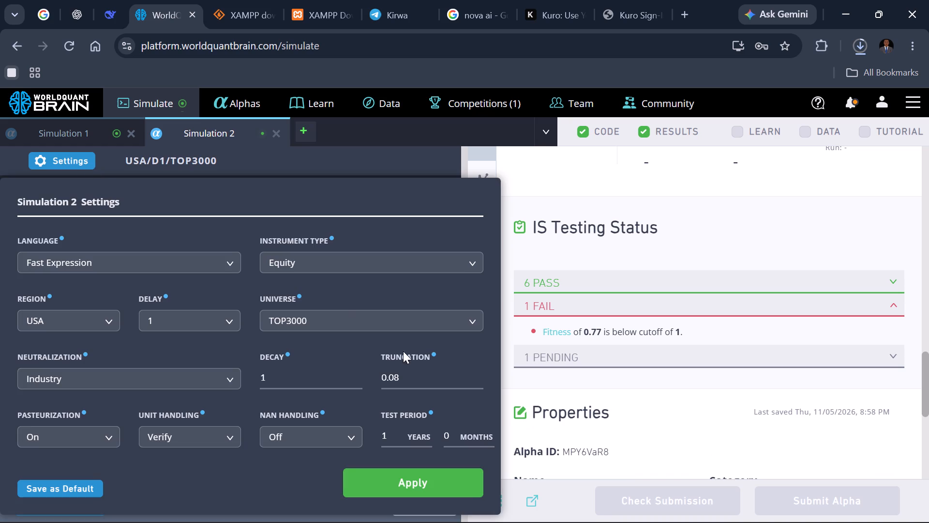
click(345, 314)
click(317, 369)
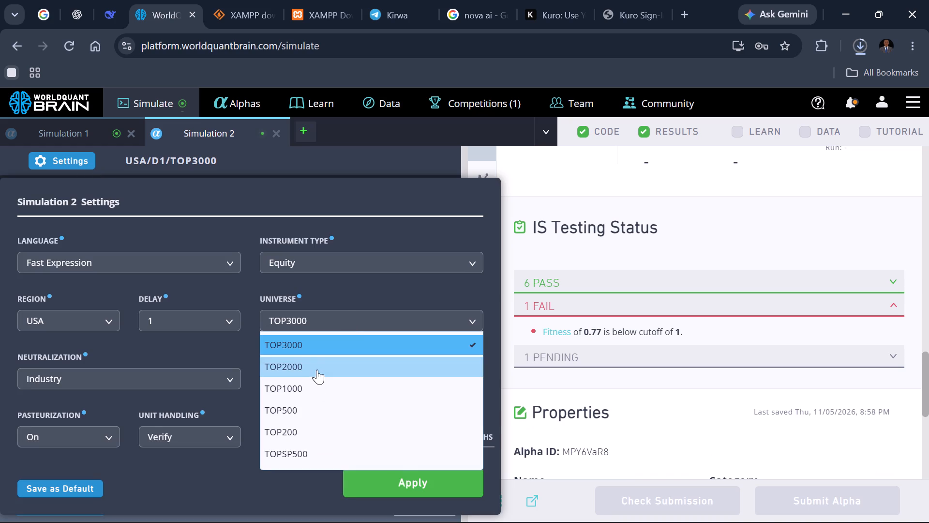
click(384, 482)
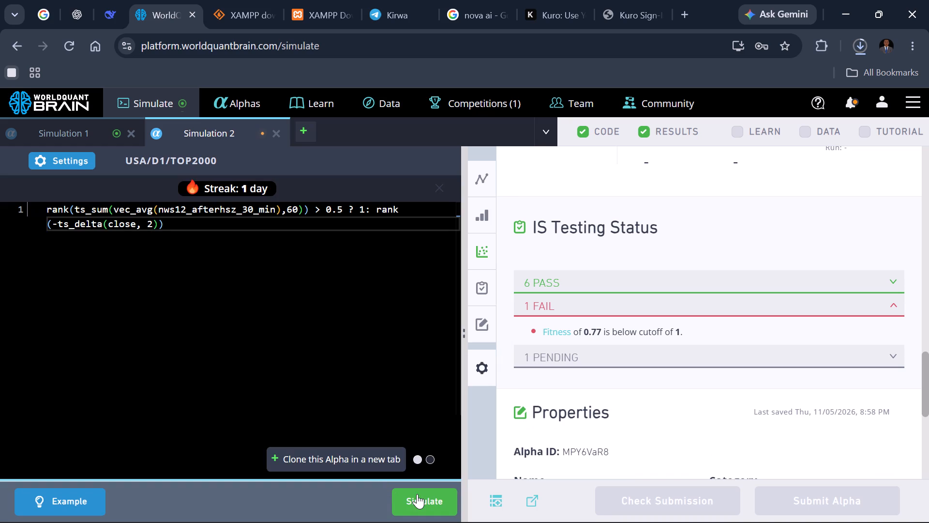
click(418, 496)
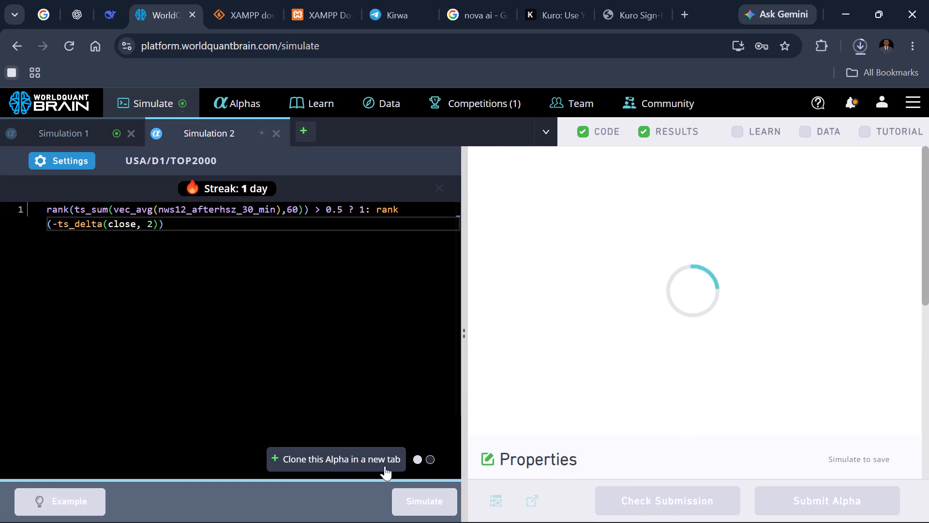
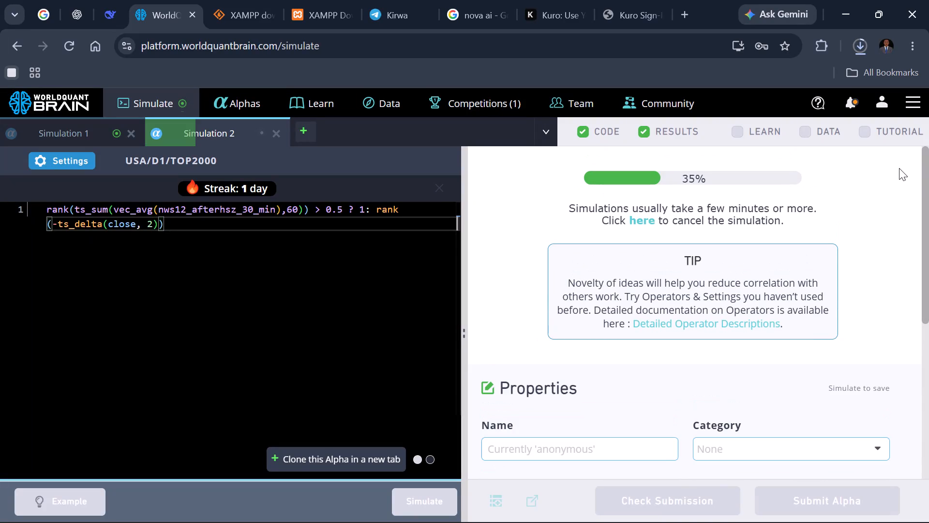
Check the tutorial chapter progress and the points toward gold level while Simulation 2 is running.
click(897, 134)
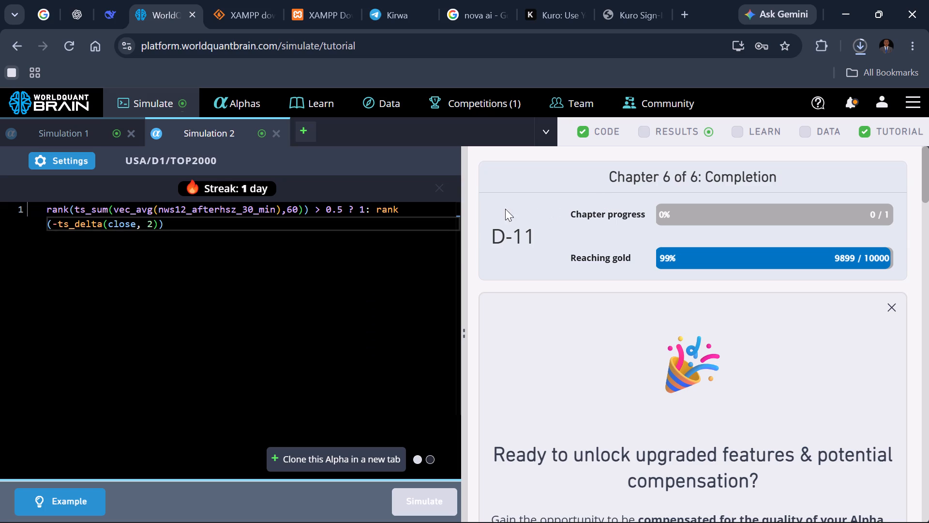
click(499, 243)
Return to Simulation 2's results, show the test period and review the summary and yearly figures for the IS period.
click(663, 132)
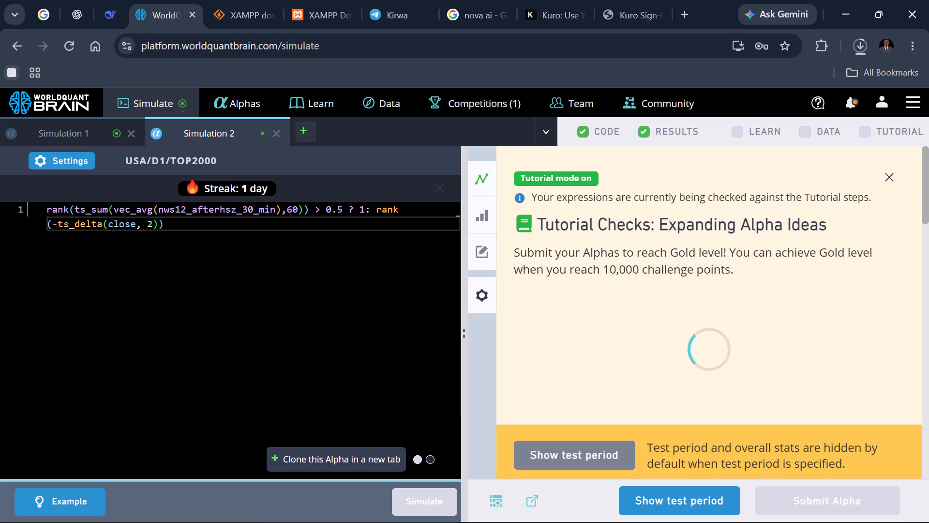
scroll(696, 312, down, 2)
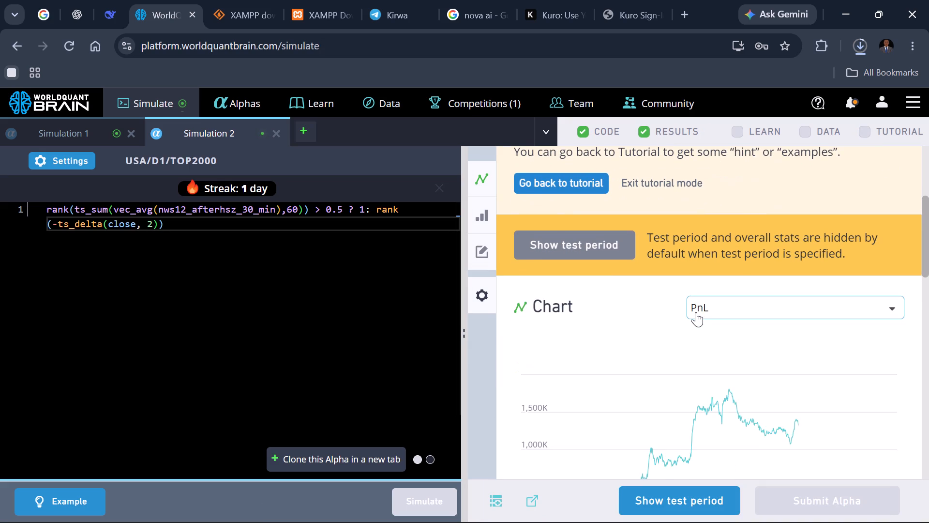
scroll(696, 312, down, 2)
click(651, 493)
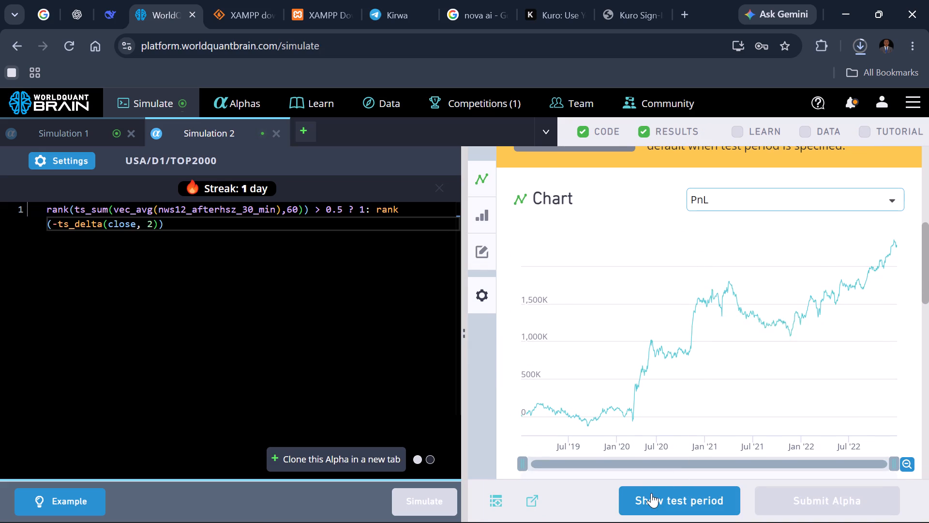
scroll(709, 396, down, 2)
click(836, 365)
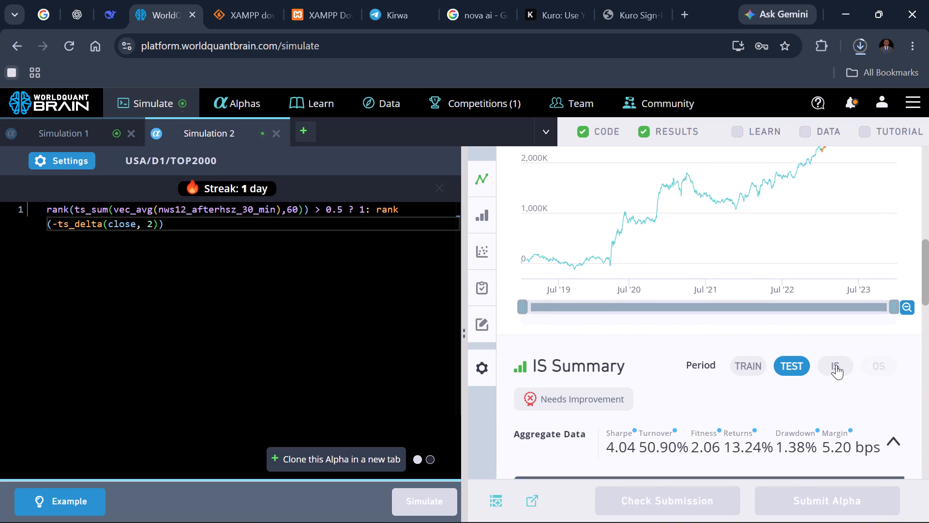
scroll(794, 373, down, 2)
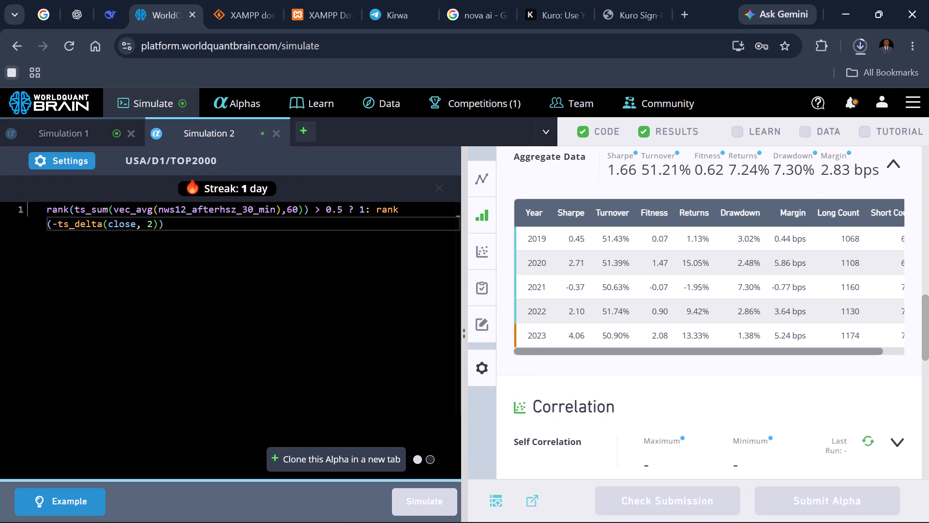
Set Simulation 2's universe to TOP3000 and neutralization to Market, apply the settings and run the simulation again.
click(75, 168)
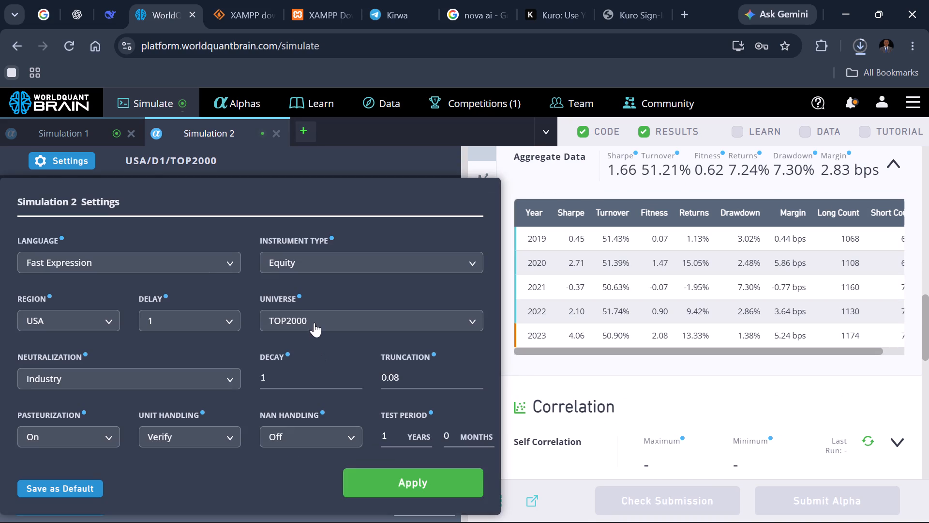
click(314, 320)
click(315, 338)
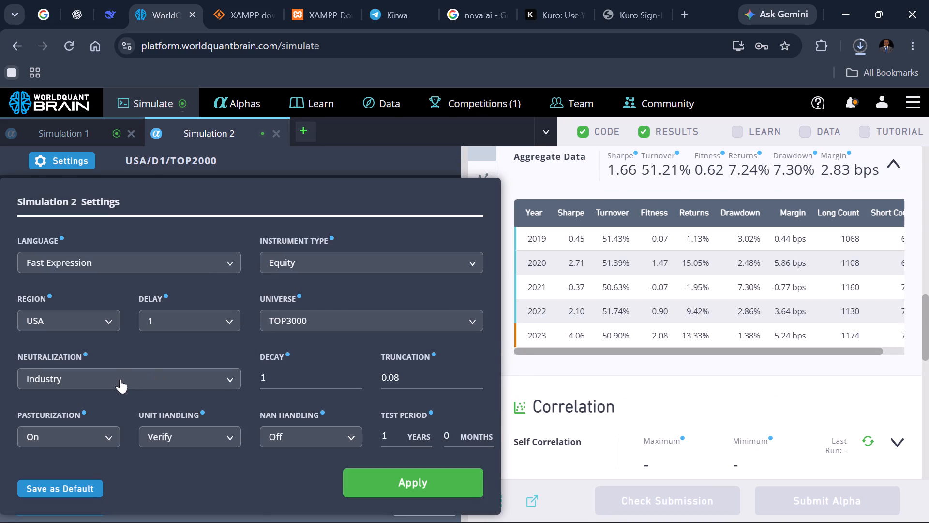
click(121, 380)
click(57, 431)
click(390, 478)
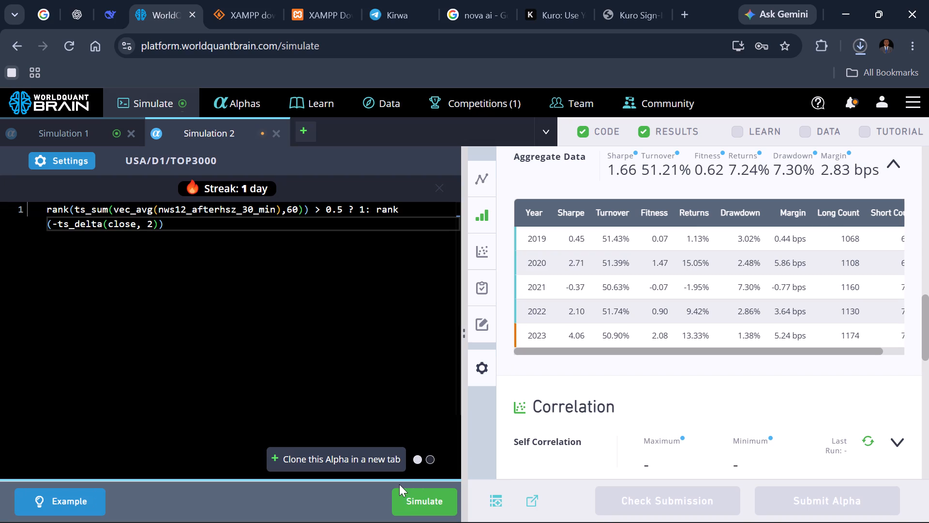
click(408, 498)
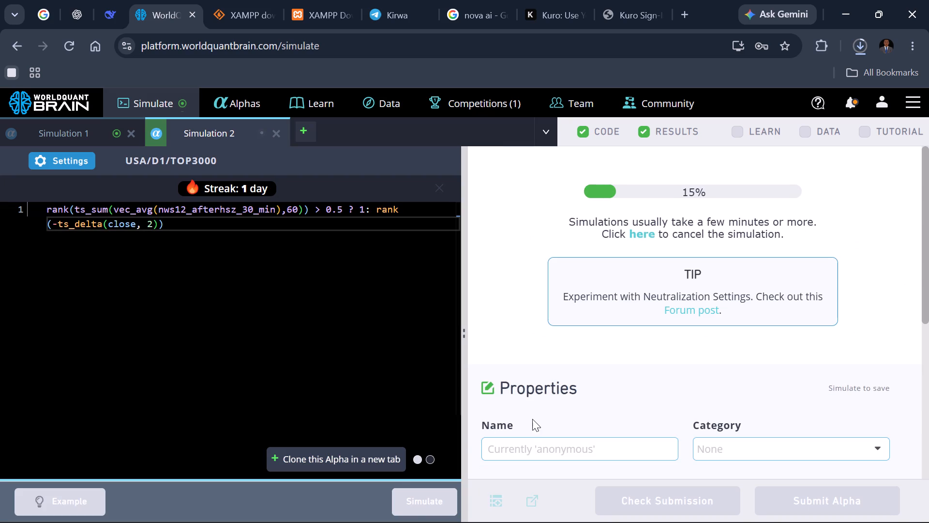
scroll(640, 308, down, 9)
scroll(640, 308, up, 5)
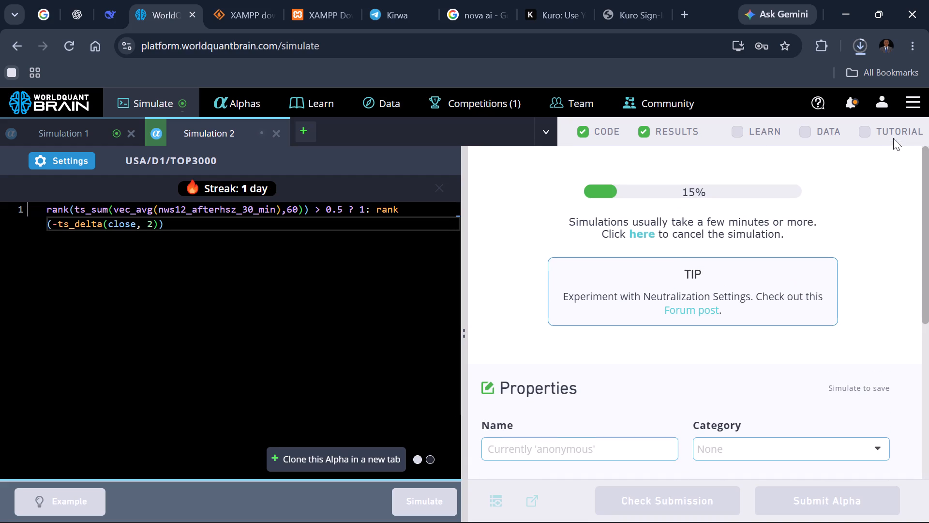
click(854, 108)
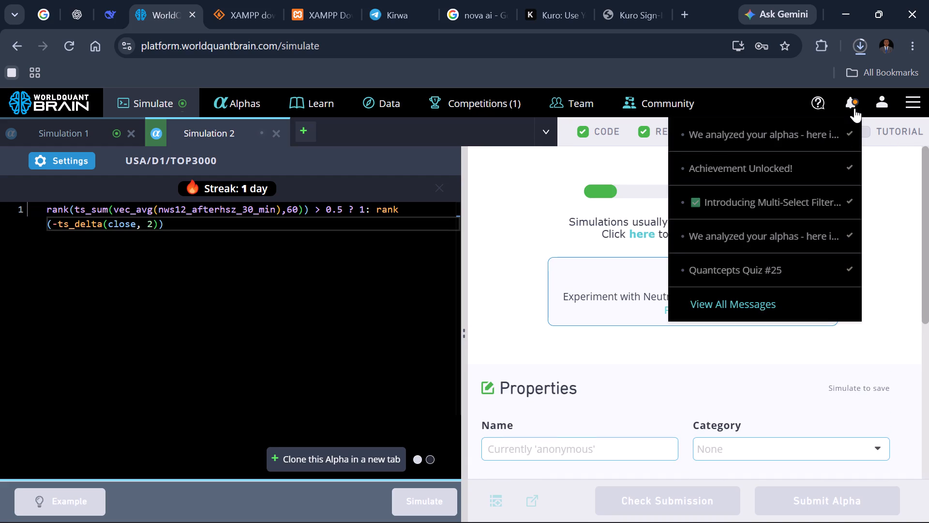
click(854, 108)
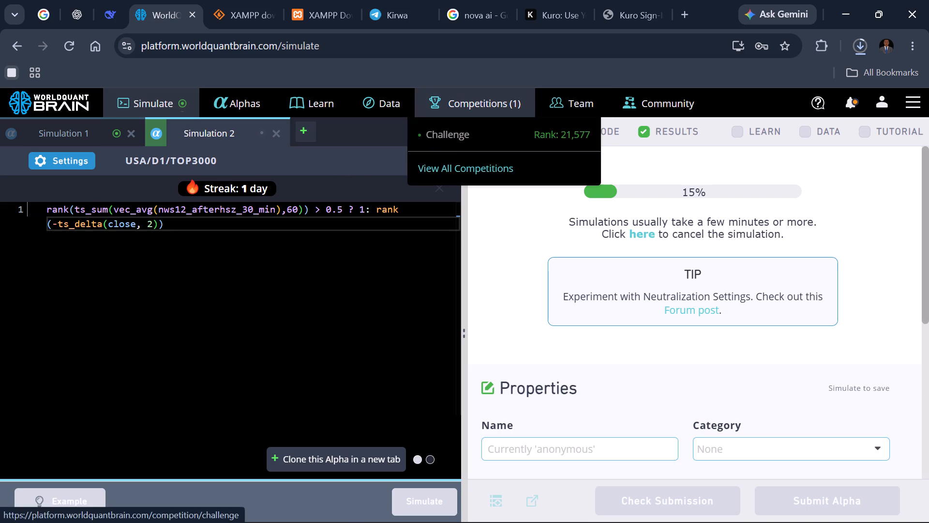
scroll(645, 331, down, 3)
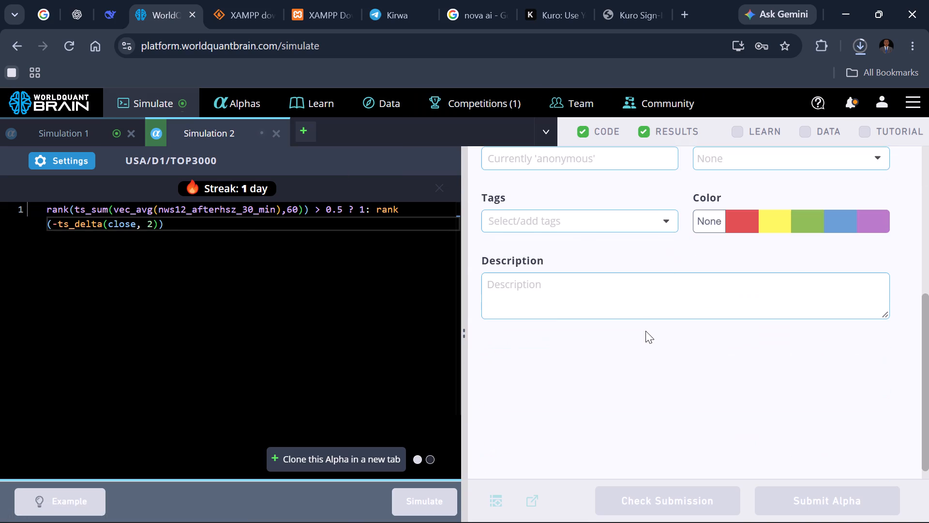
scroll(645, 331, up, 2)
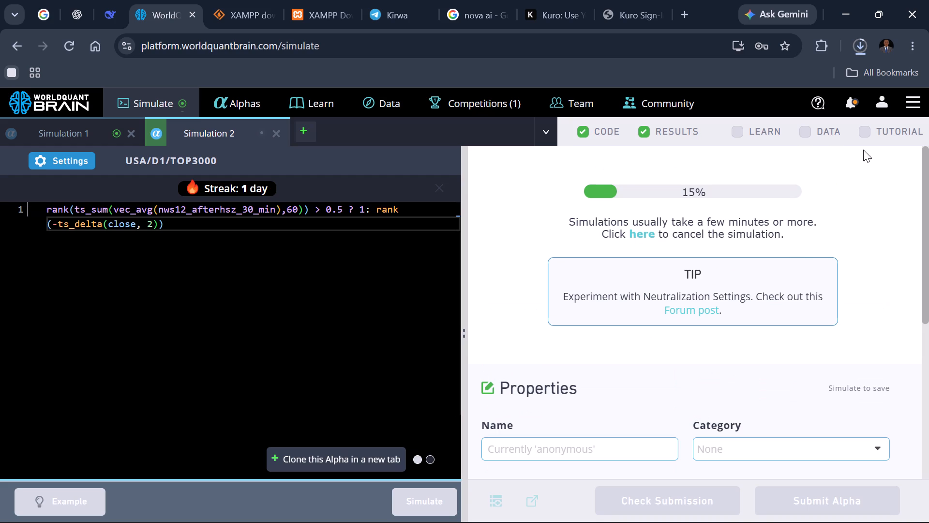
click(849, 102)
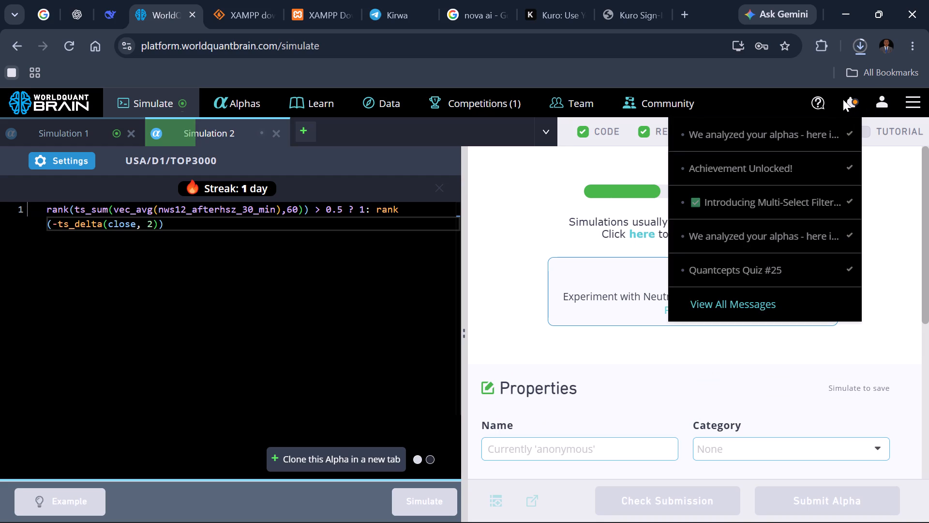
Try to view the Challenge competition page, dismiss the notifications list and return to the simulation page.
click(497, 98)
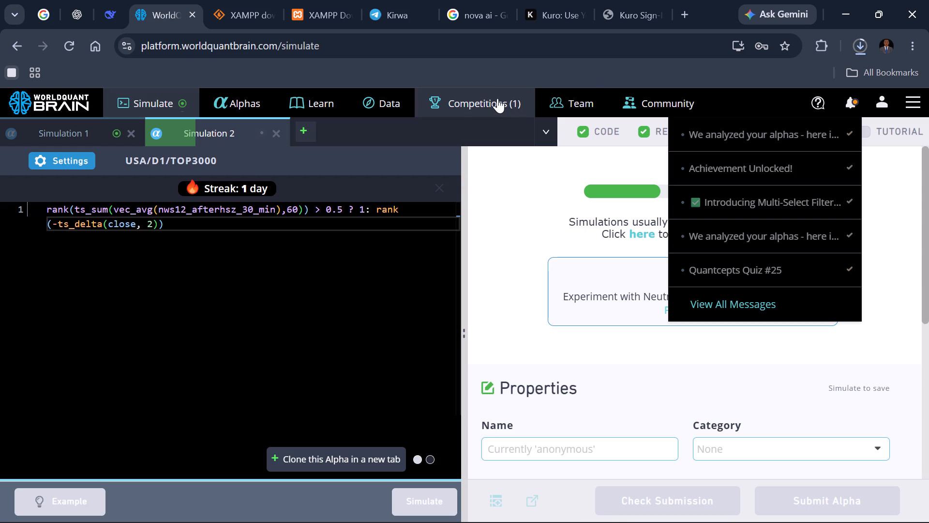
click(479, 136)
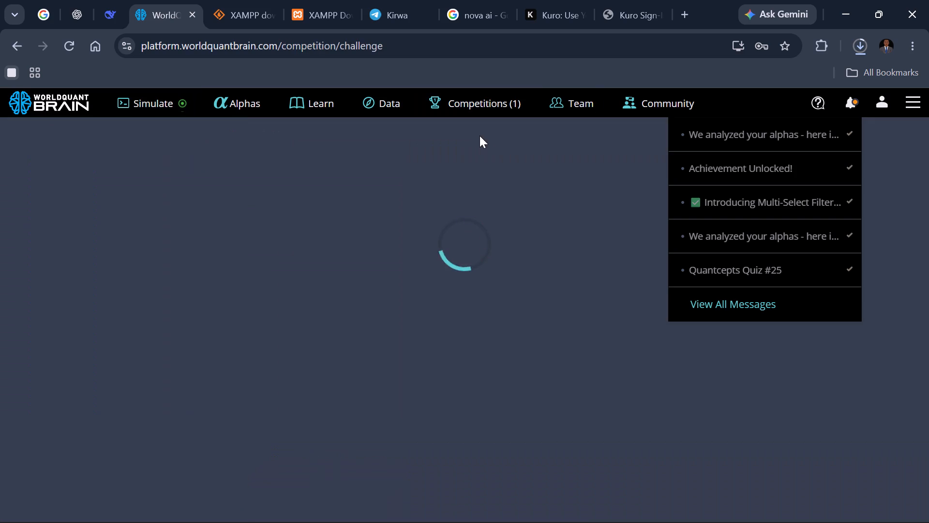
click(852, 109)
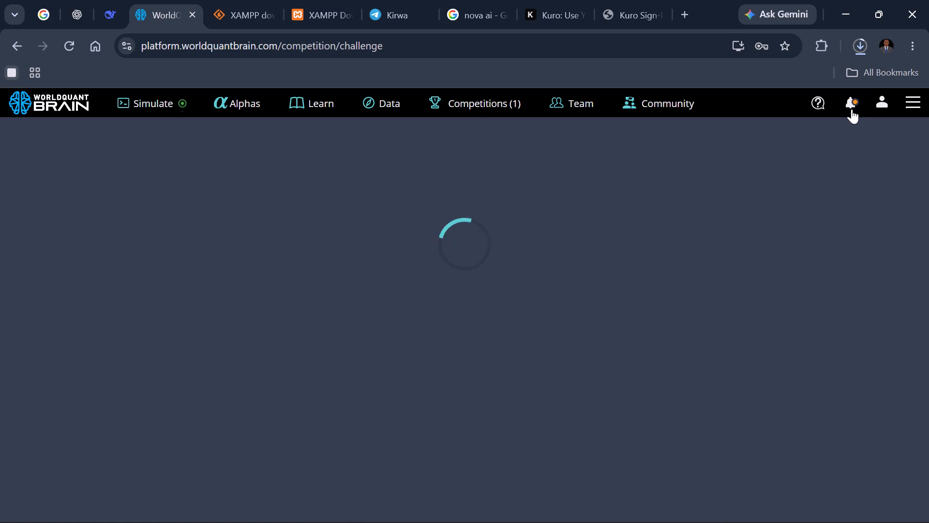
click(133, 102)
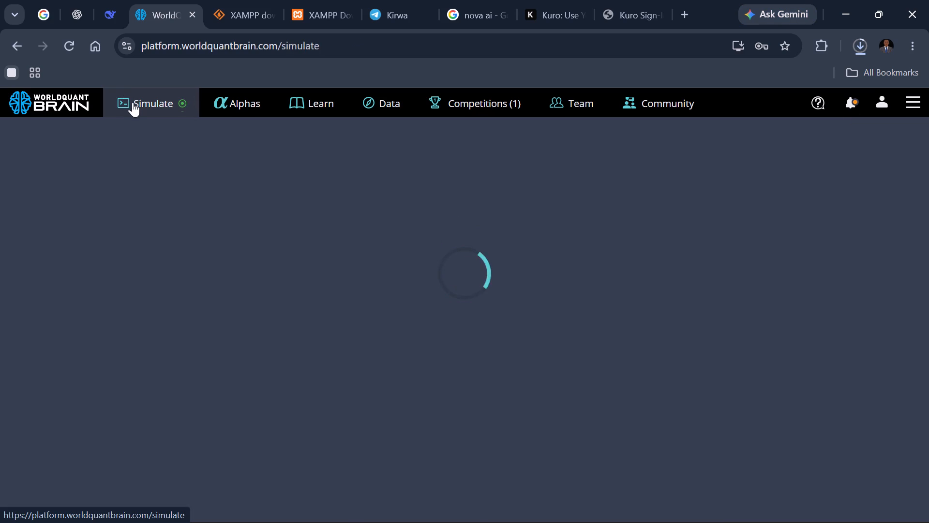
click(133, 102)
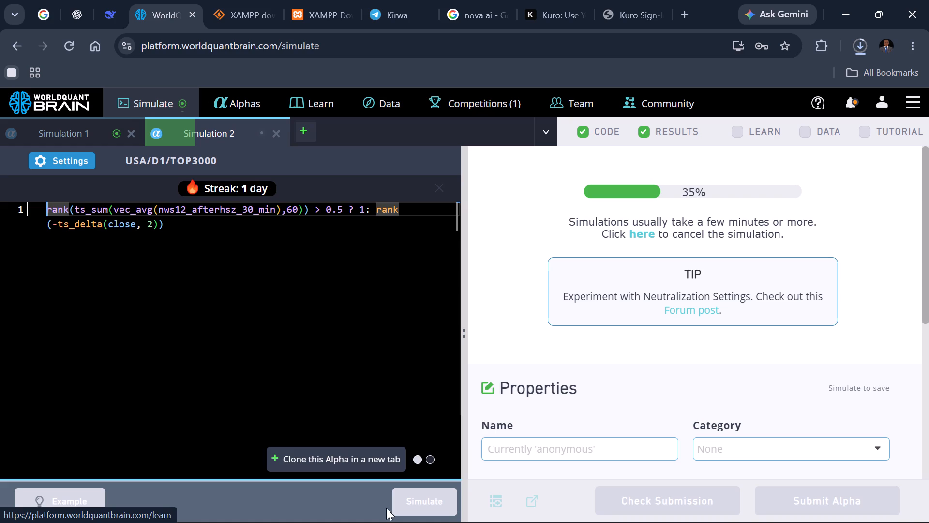
Show the hidden icons in the Windows system tray.
click(824, 515)
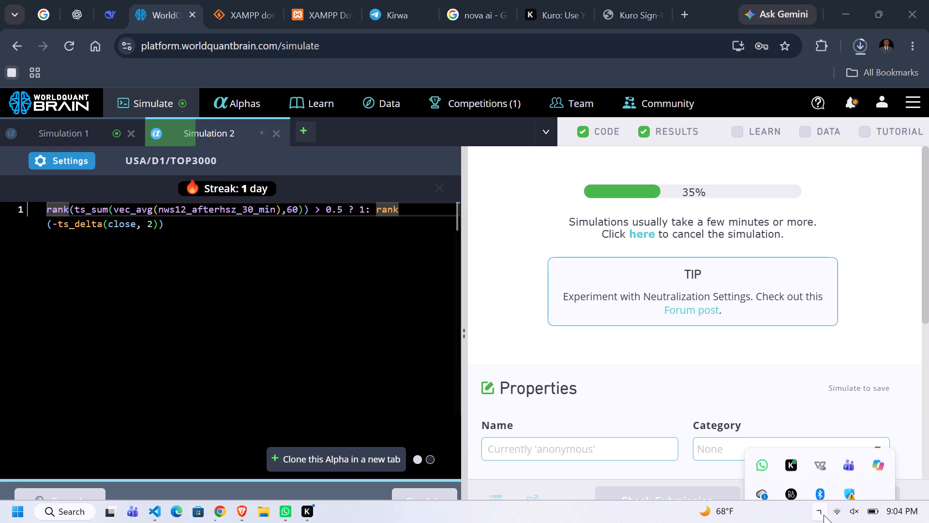
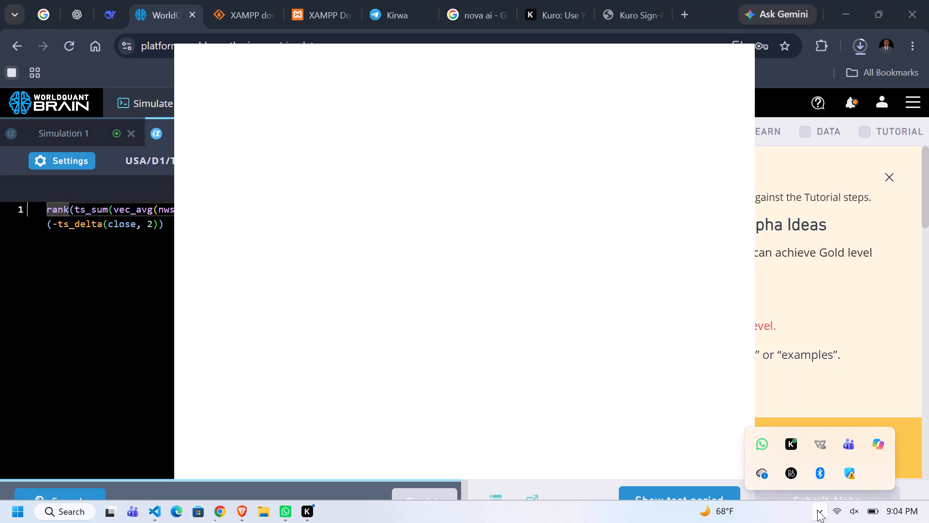
Return to Simulation 2's results, show the test period, switch the summary to IS and expand the failed tests in IS Testing Status.
click(130, 344)
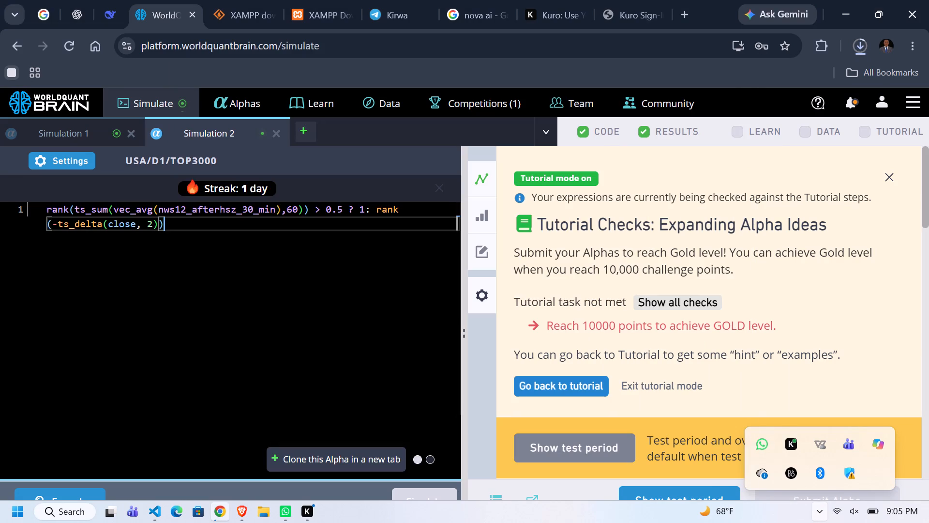
scroll(665, 369, down, 2)
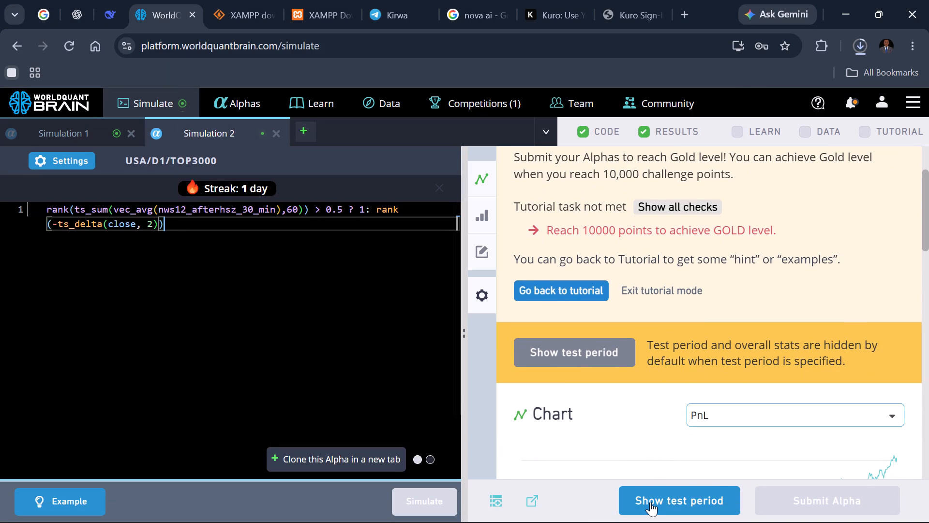
click(650, 502)
scroll(737, 396, down, 4)
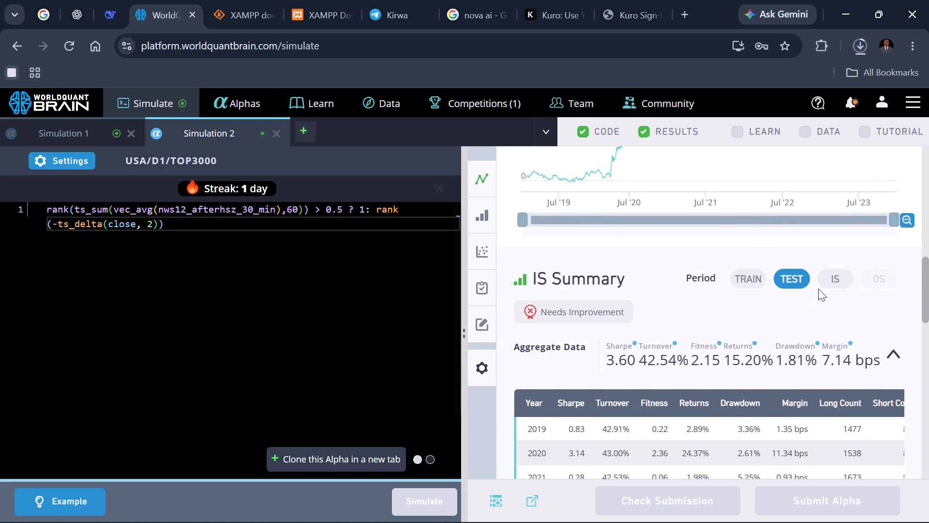
click(832, 272)
scroll(752, 380, down, 2)
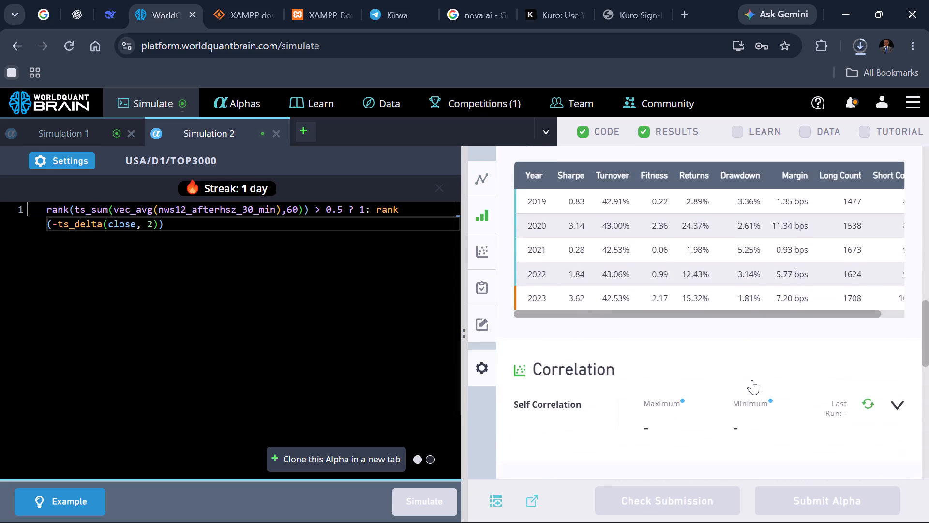
scroll(752, 380, down, 2)
click(599, 324)
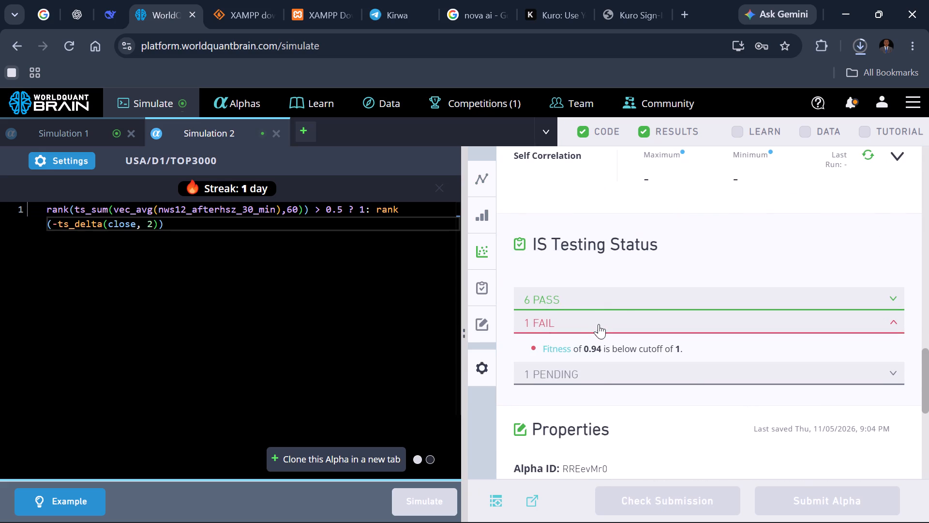
Set Simulation 2's decay to 7, apply the settings and run the simulation again.
click(77, 155)
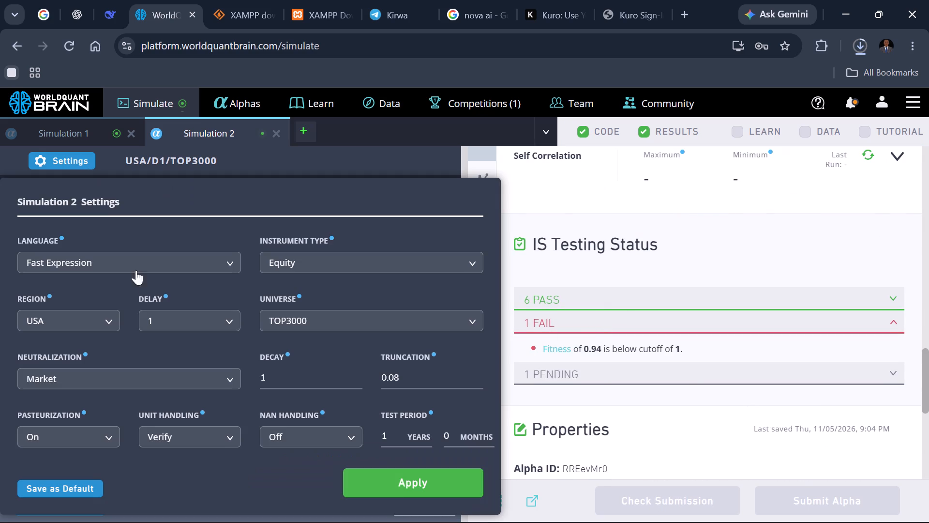
click(81, 375)
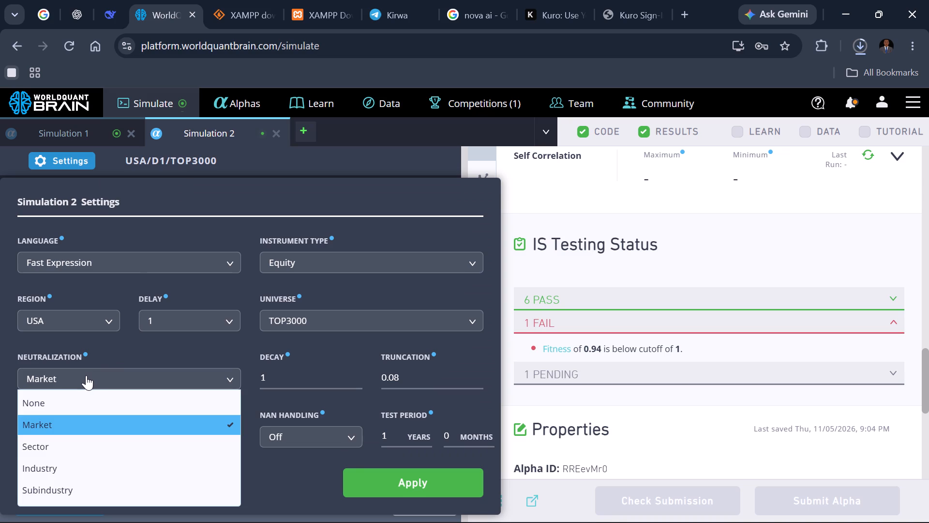
click(327, 373)
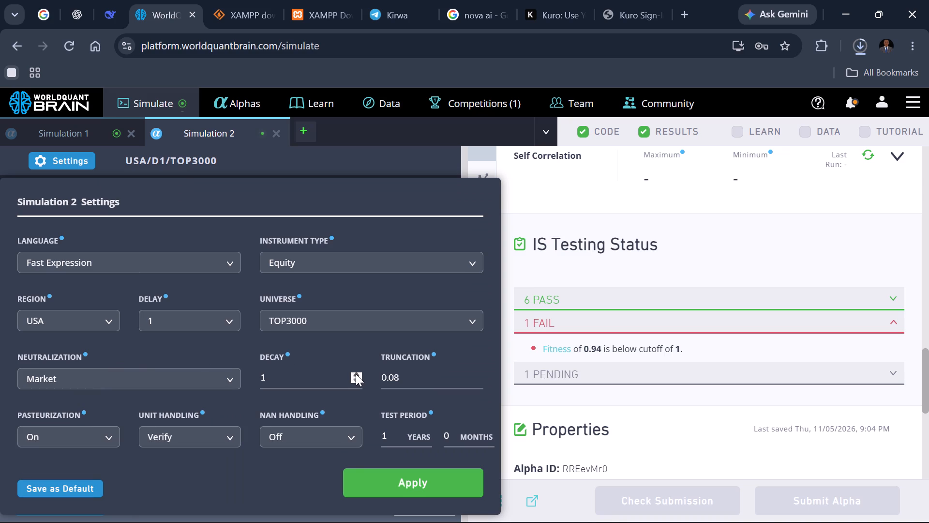
triple_click(356, 374)
triple_click(356, 374)
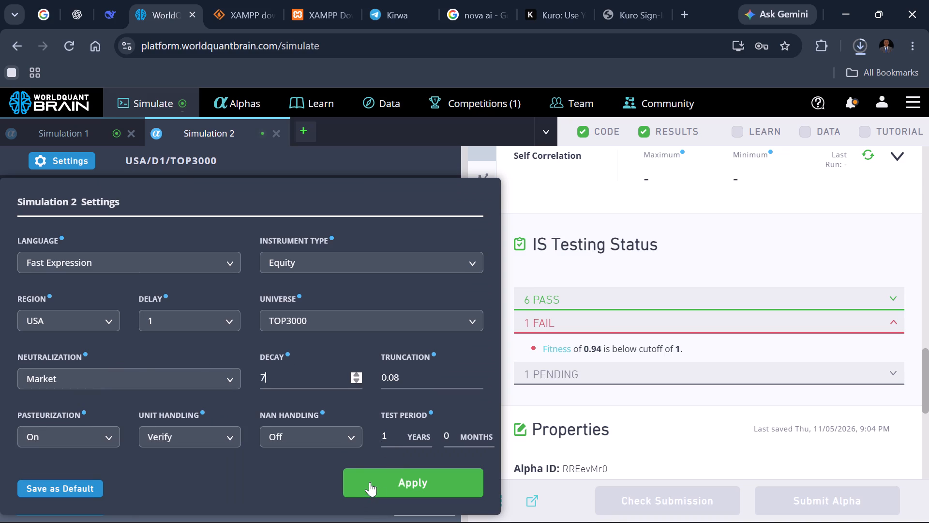
click(370, 482)
click(413, 500)
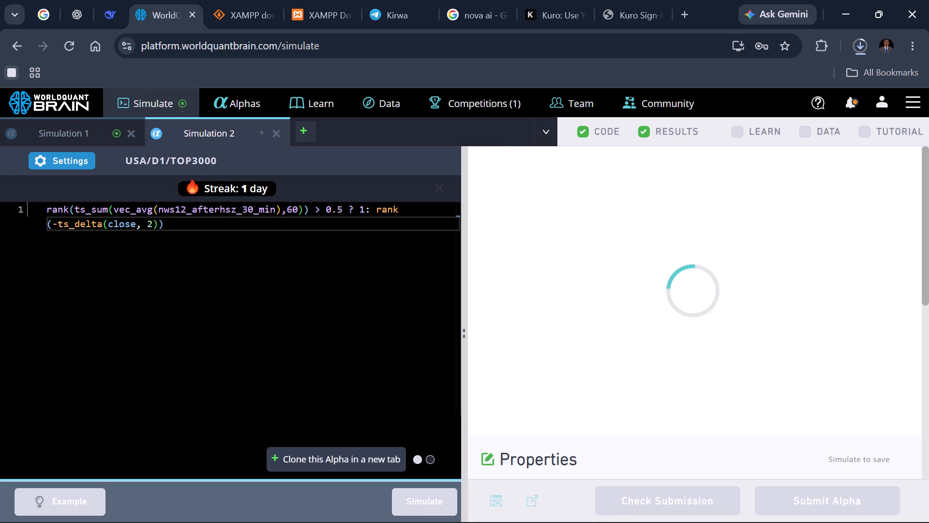
Switch to Simulation 1, show its test period and review the IS summary, yearly figures and testing status.
click(92, 136)
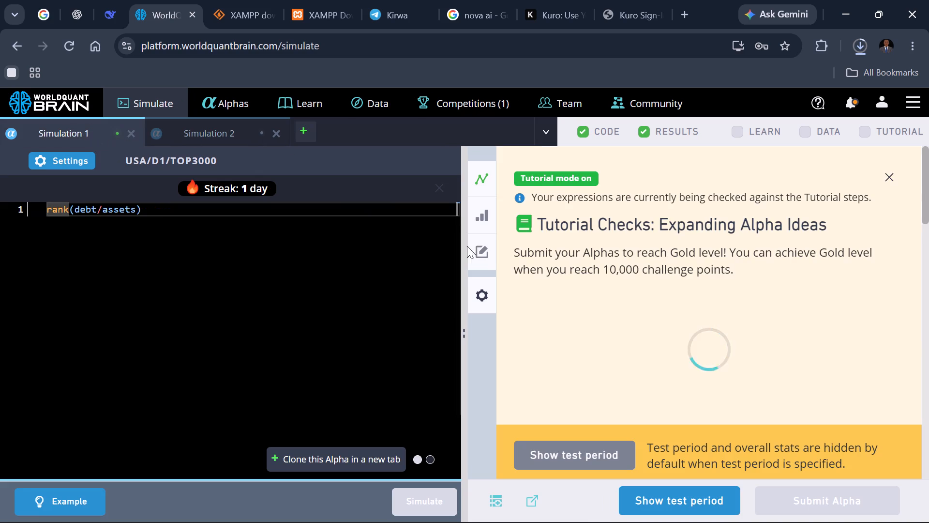
scroll(682, 371, down, 1)
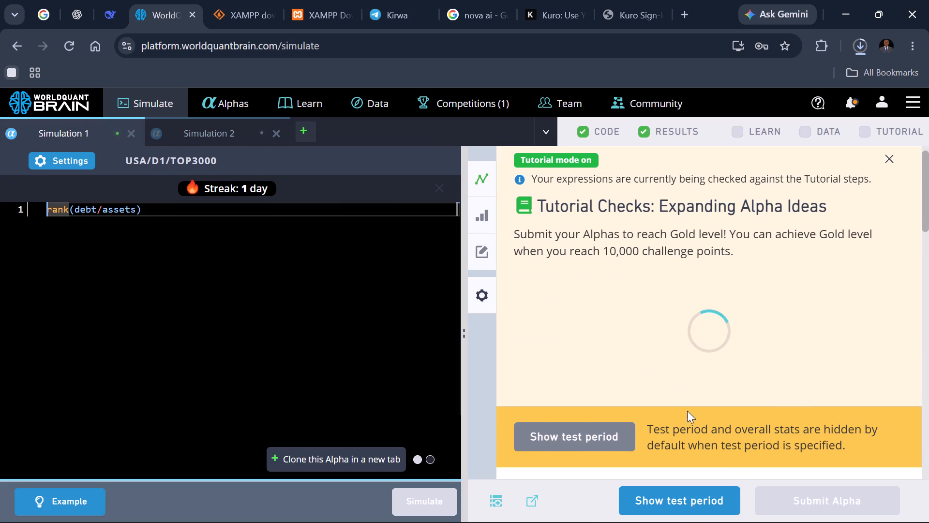
scroll(686, 422, down, 3)
click(669, 499)
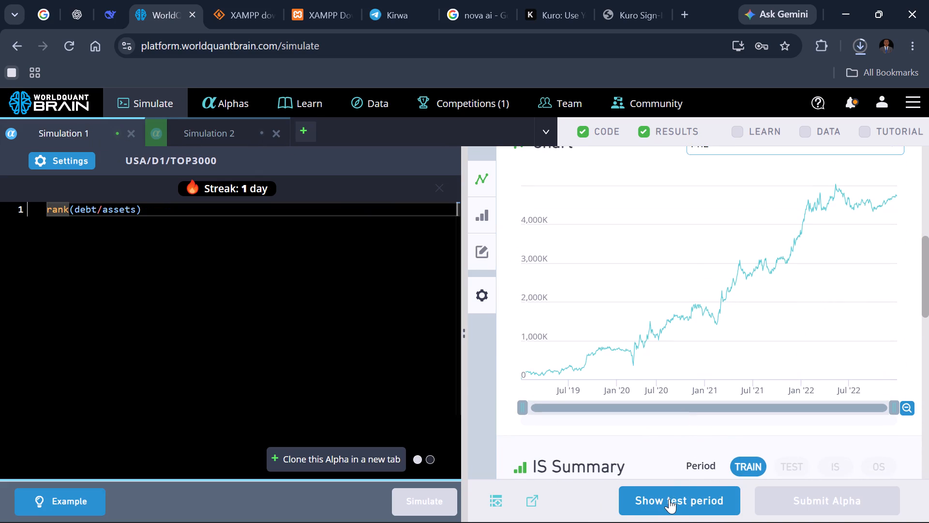
scroll(815, 393, down, 2)
click(842, 312)
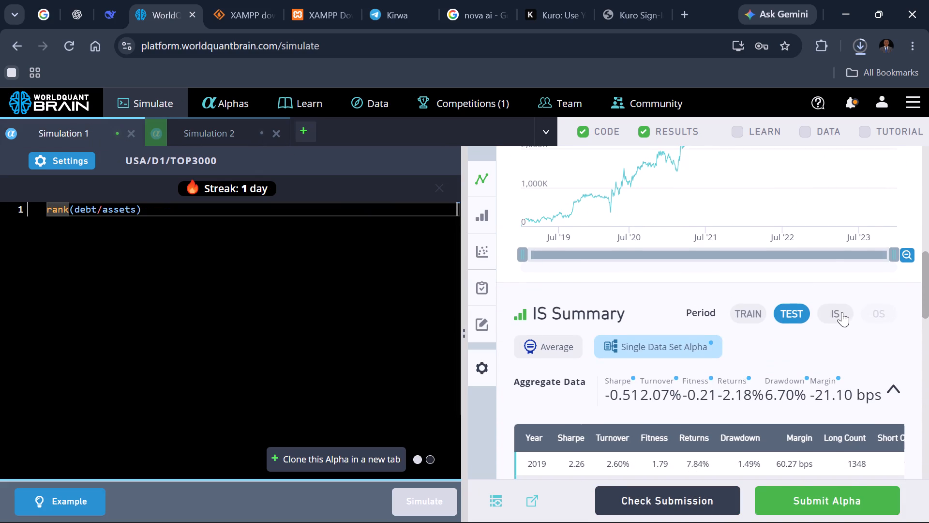
scroll(790, 343, down, 4)
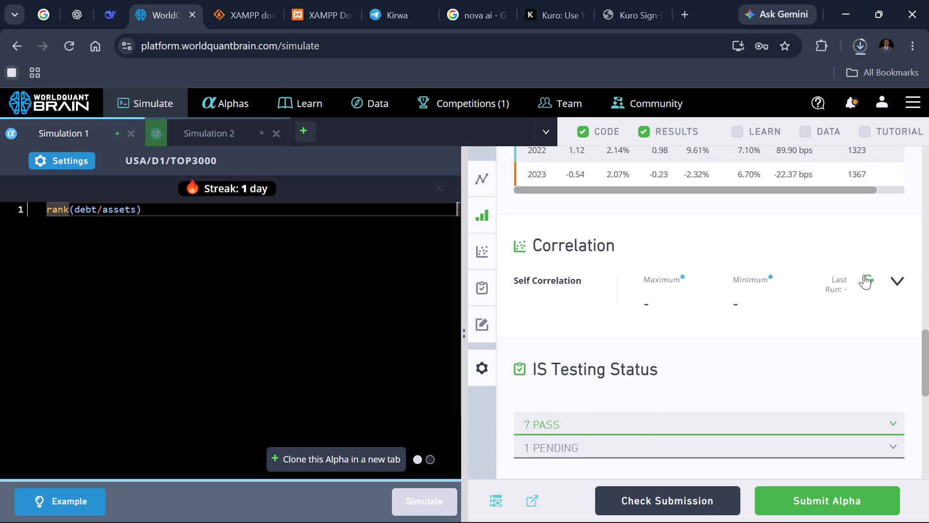
Compute Simulation 1's self correlation and run the submission check on its alpha.
click(864, 275)
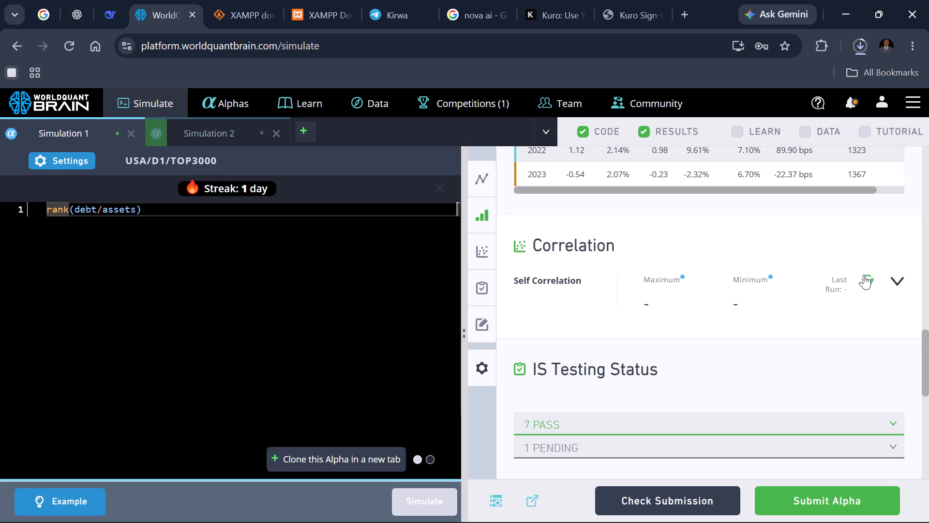
click(658, 493)
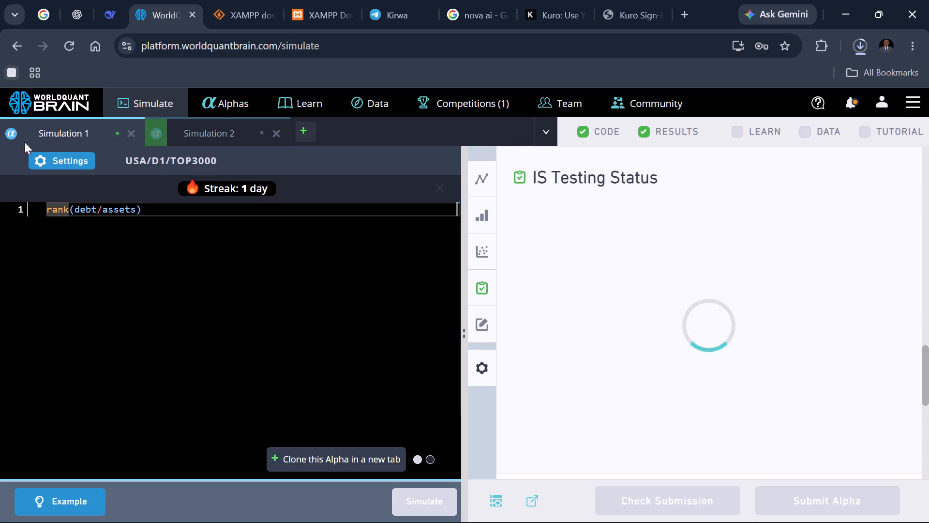
Set Simulation 1's universe to TOP2000, apply the settings and run the simulation again.
click(63, 160)
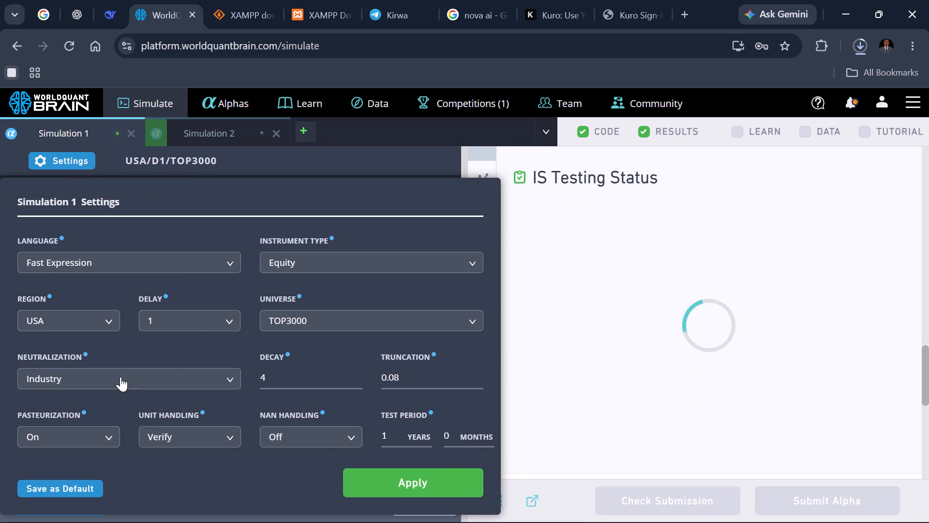
click(120, 376)
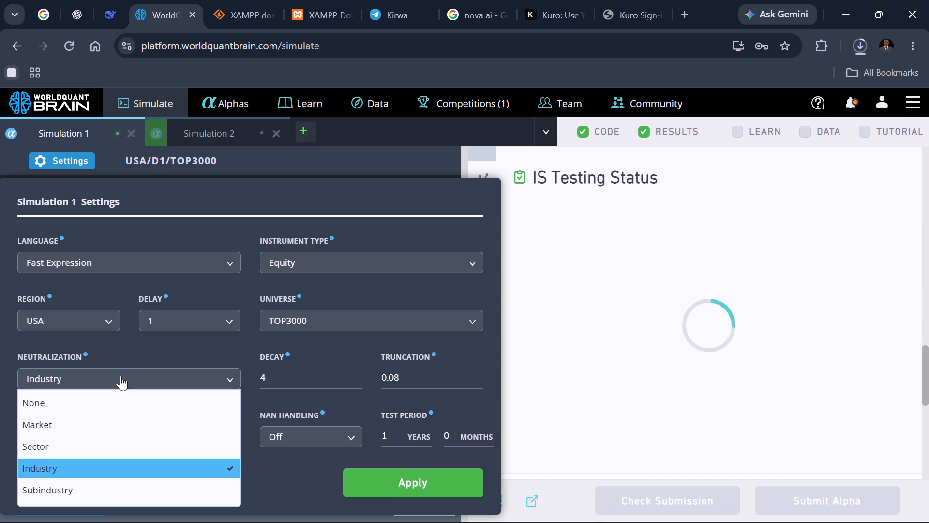
click(292, 320)
click(303, 361)
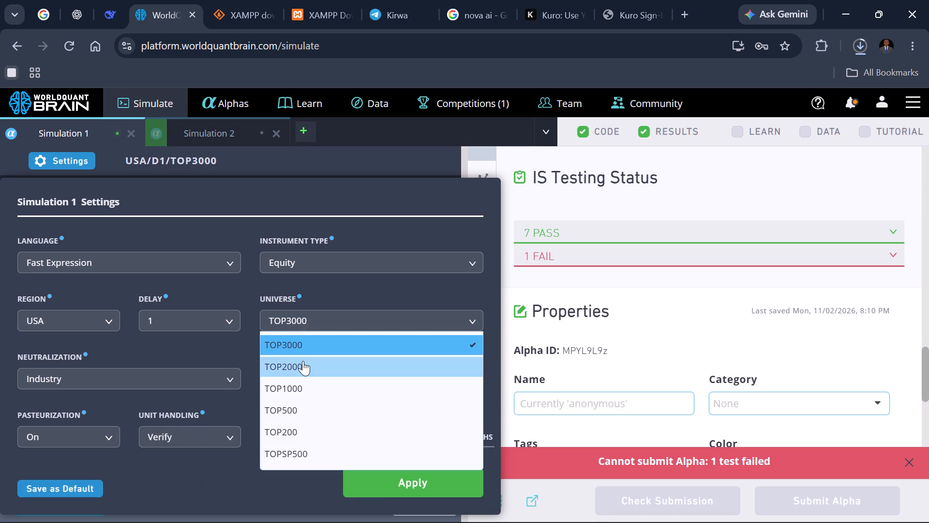
click(363, 483)
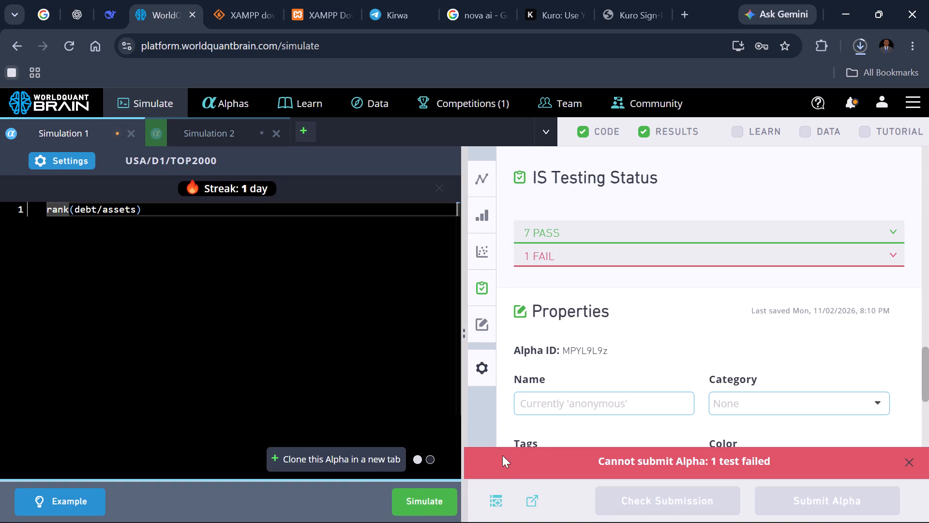
click(424, 501)
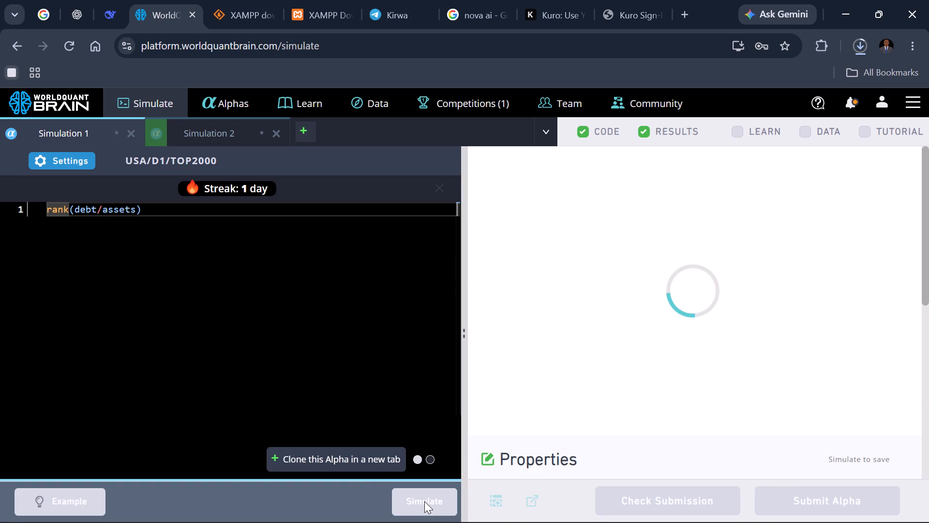
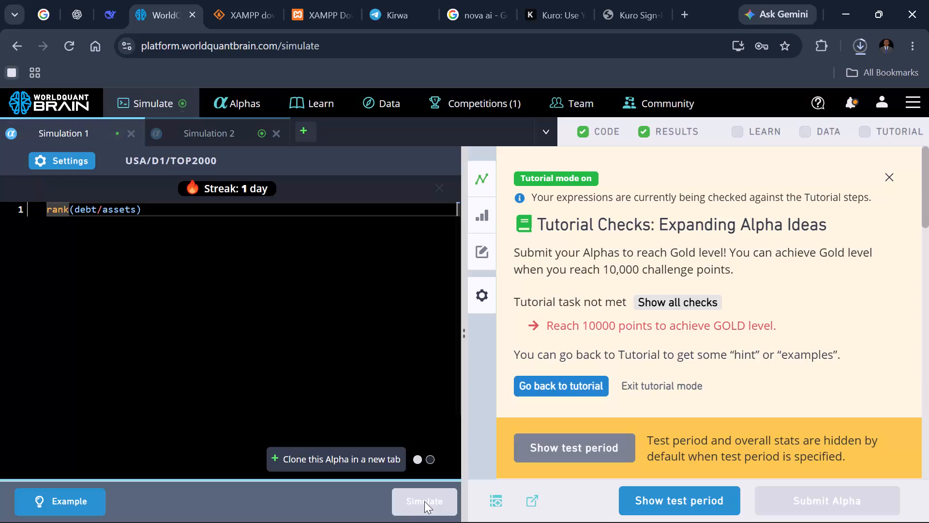
Show Simulation 1's test period, switch the summary to the IS period and review the IS testing status.
click(424, 501)
drag(61, 479, 284, 488)
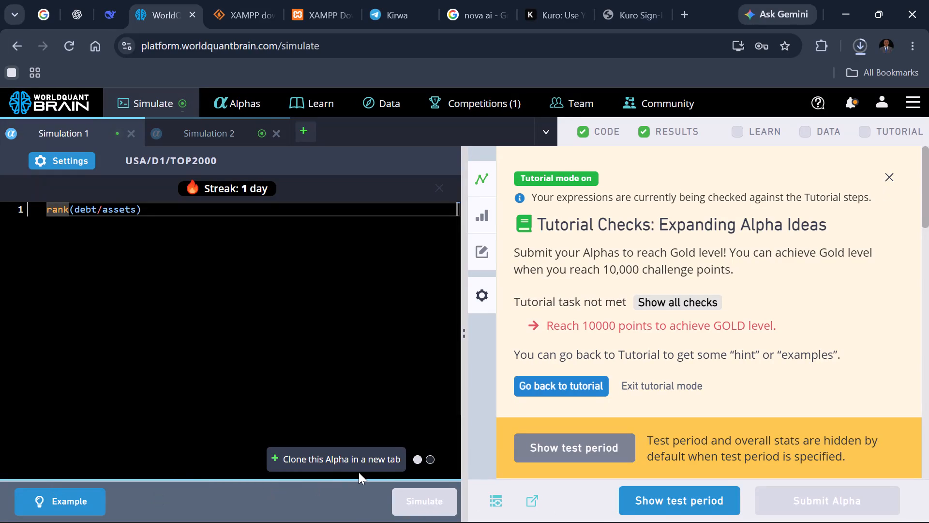
click(667, 506)
scroll(703, 483, down, 5)
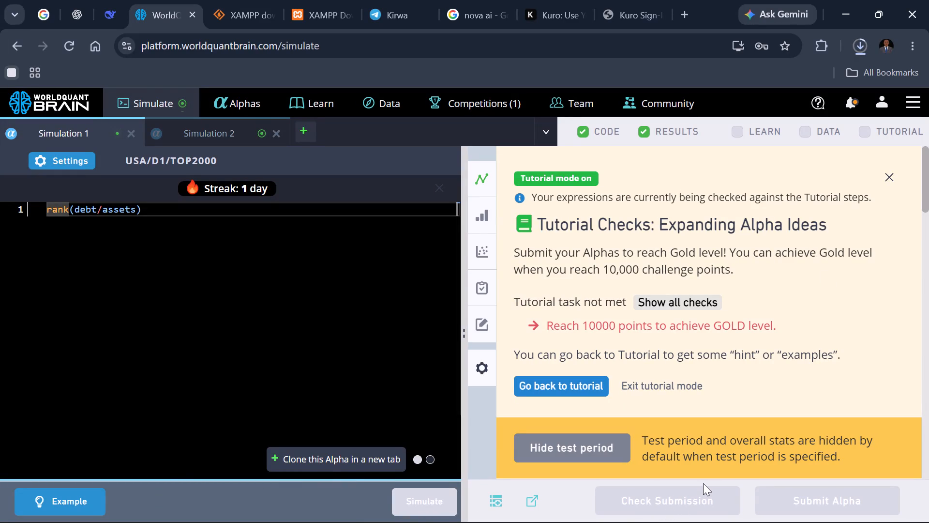
scroll(827, 314, down, 6)
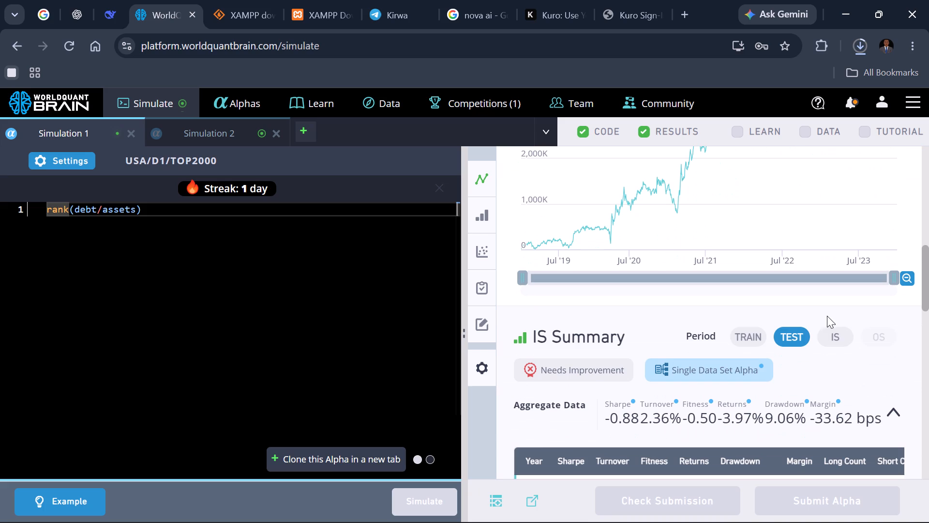
click(838, 336)
scroll(733, 375, down, 4)
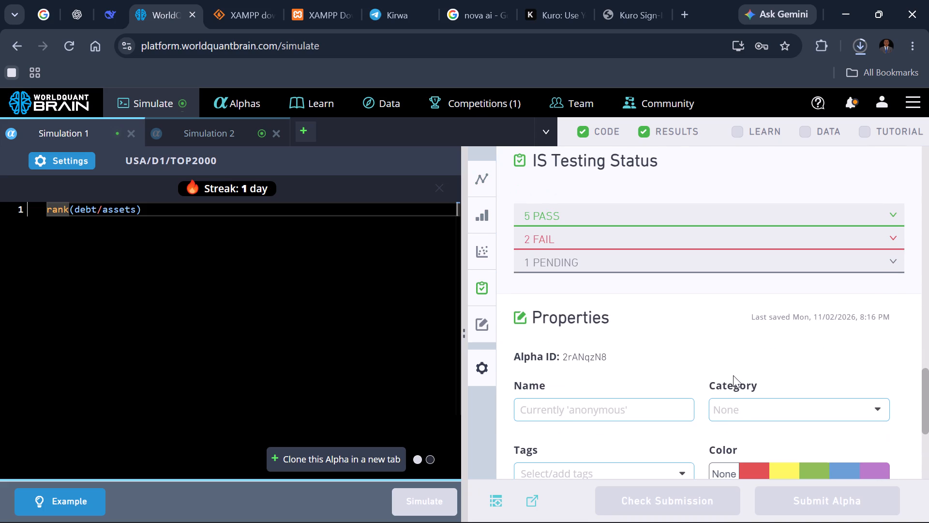
Set Simulation 1's universe to TOP3000, apply the settings and run the simulation again.
click(78, 160)
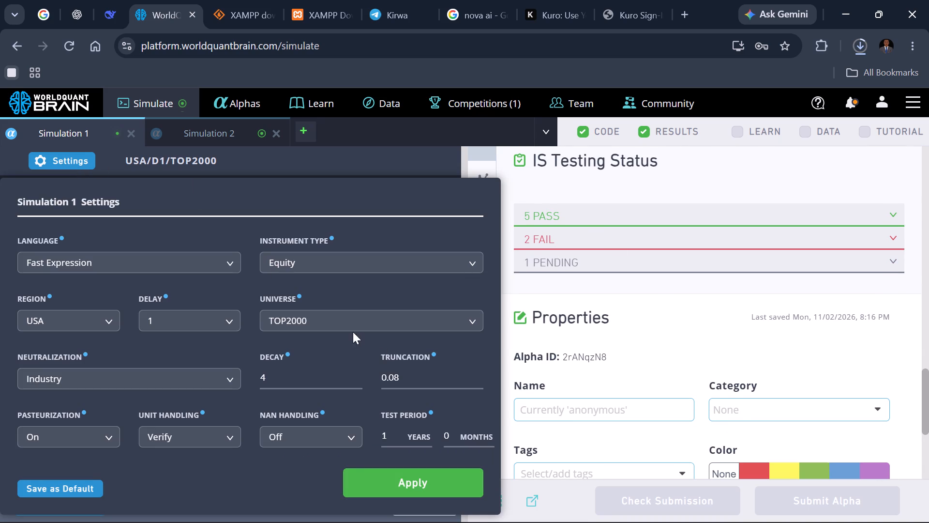
click(350, 321)
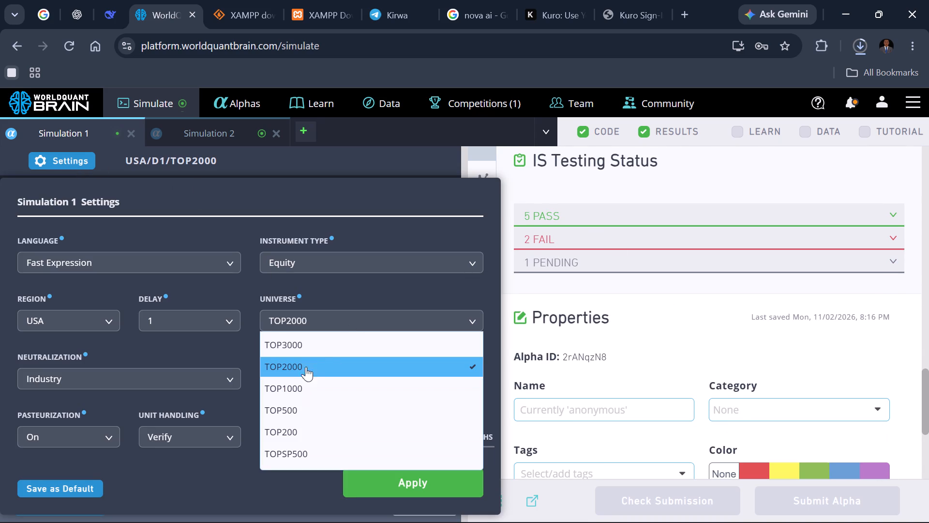
click(317, 348)
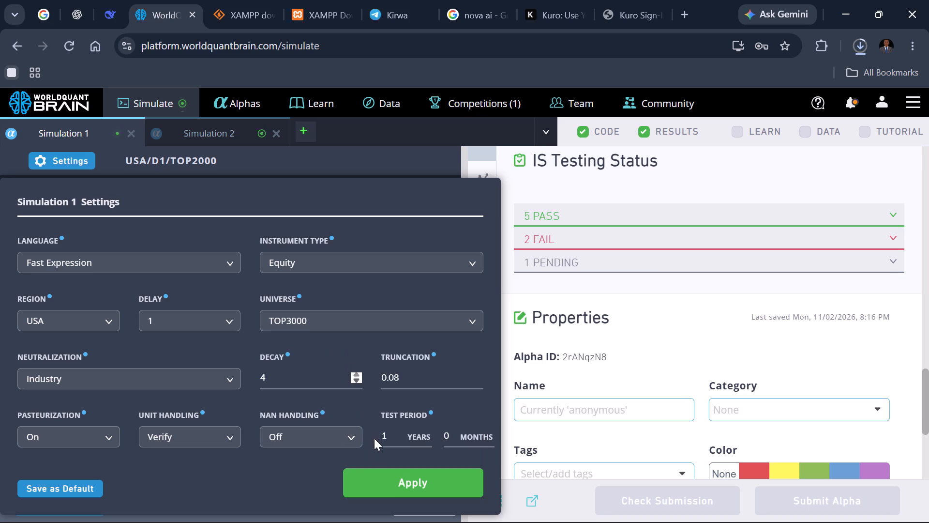
click(391, 479)
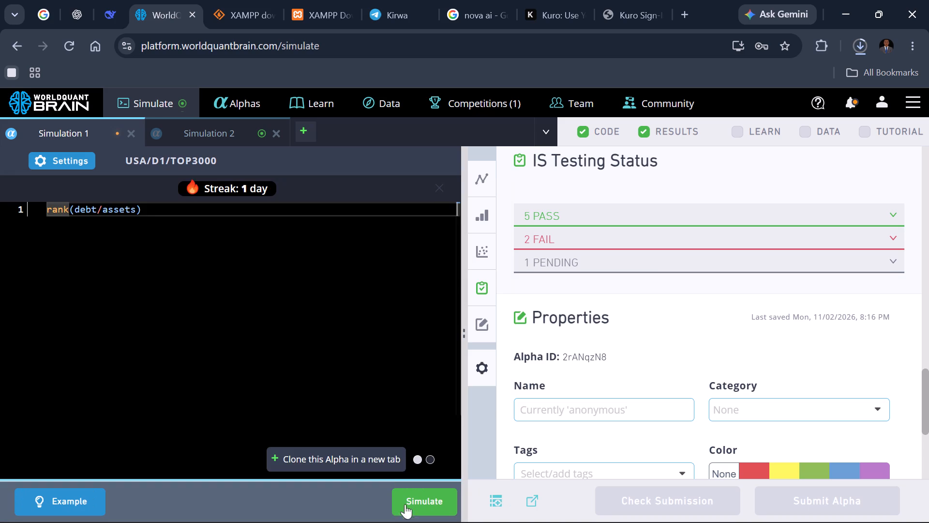
click(417, 490)
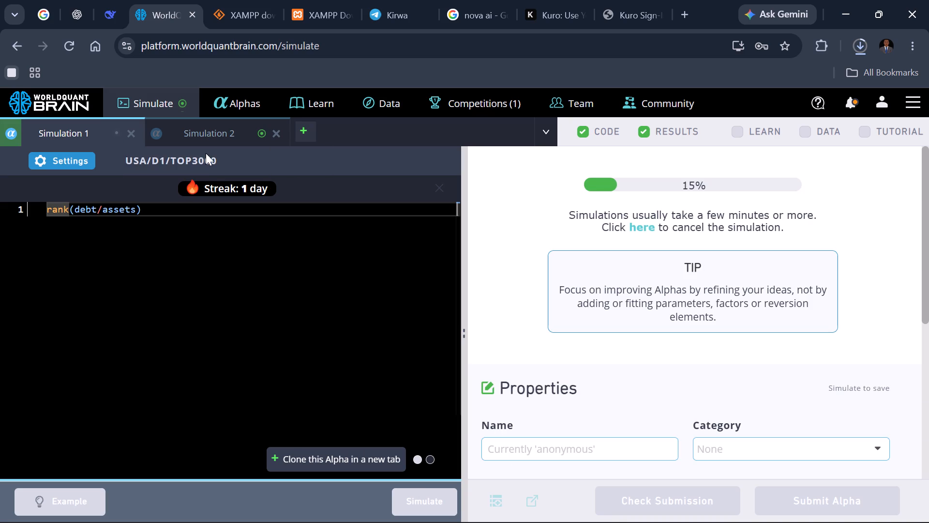
click(62, 157)
click(62, 158)
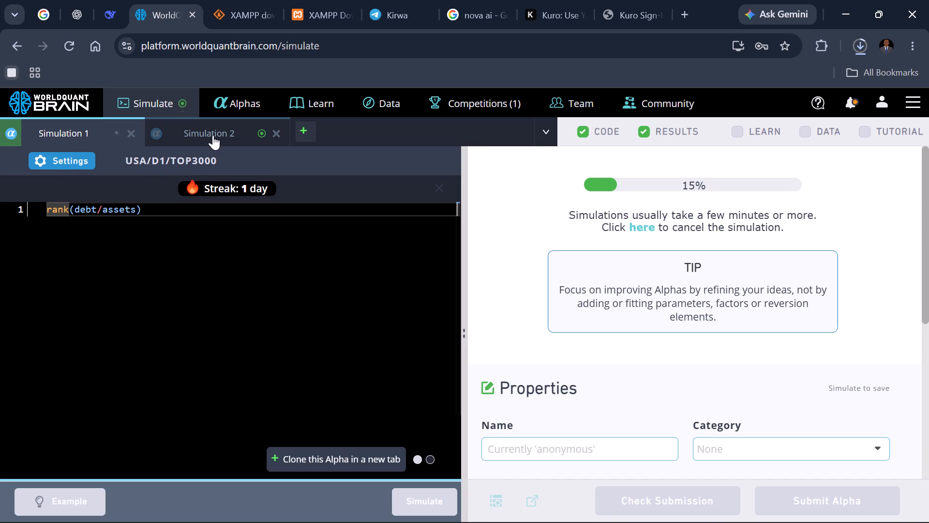
Switch to Simulation 2, show its test period, view the IS-period summary and expand the failed checks in the IS testing status.
click(214, 132)
scroll(794, 338, down, 1)
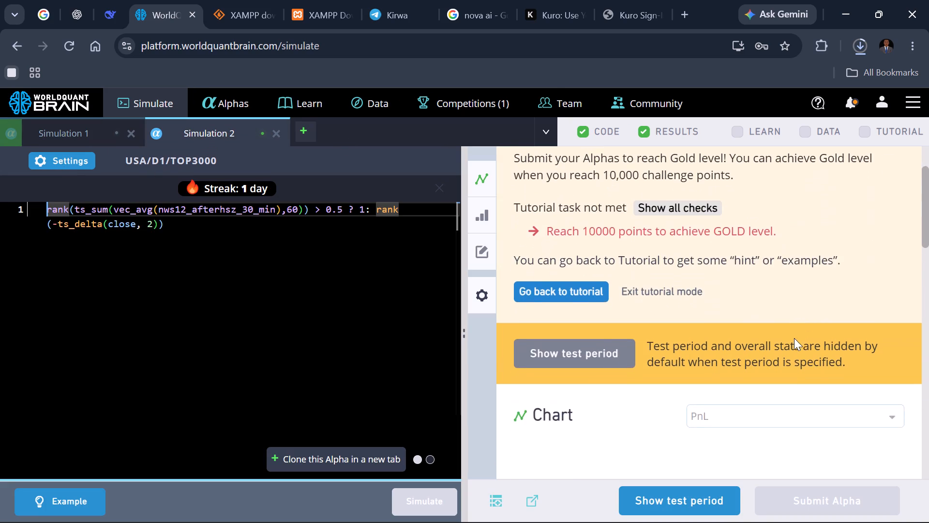
scroll(794, 338, down, 2)
right_click(794, 338)
scroll(794, 338, up, 2)
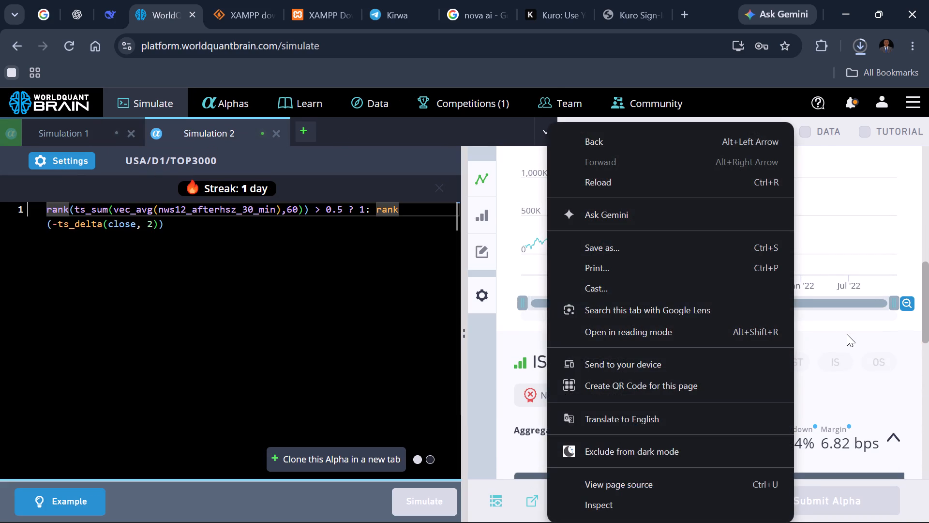
click(847, 334)
scroll(747, 279, up, 2)
scroll(747, 279, down, 1)
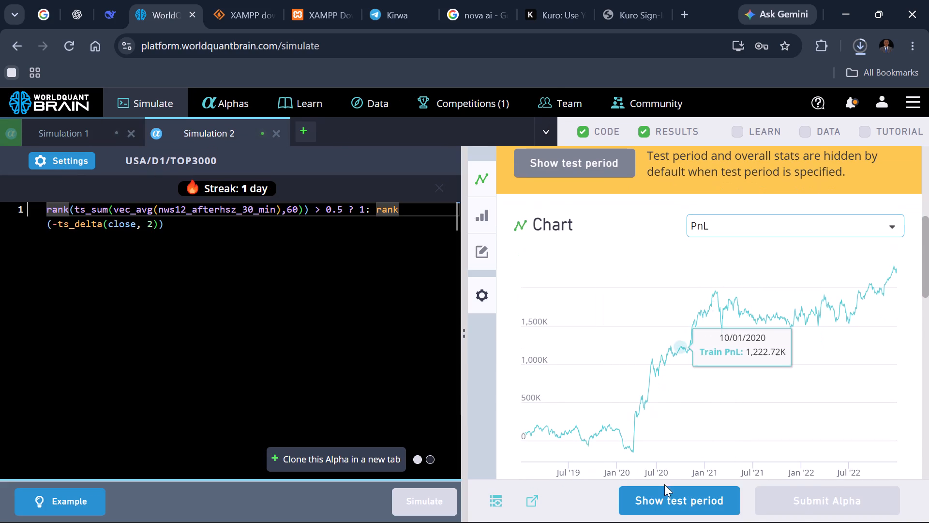
click(647, 505)
scroll(811, 356, down, 2)
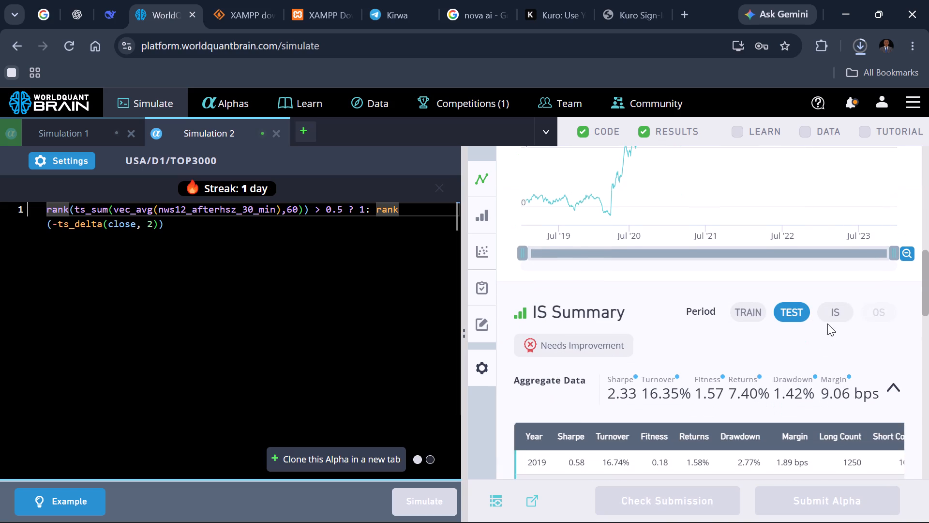
click(833, 306)
scroll(800, 337, down, 4)
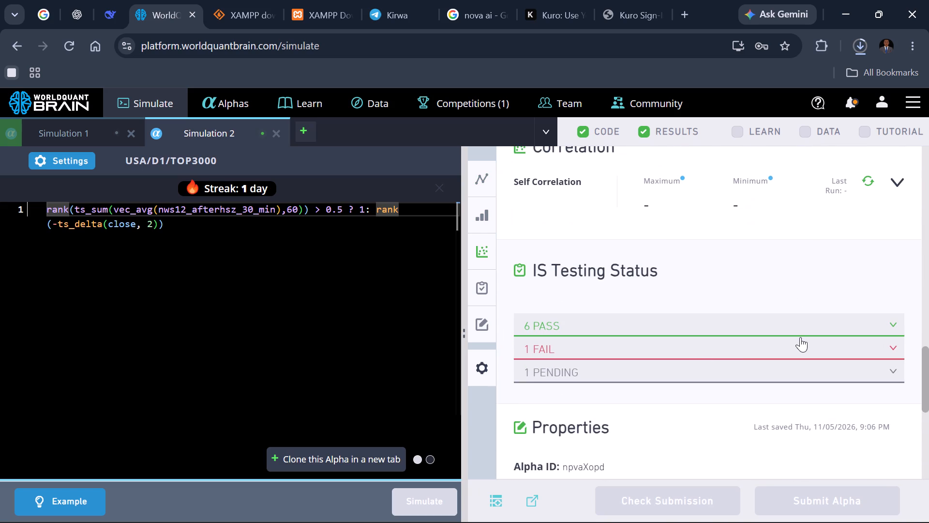
click(688, 342)
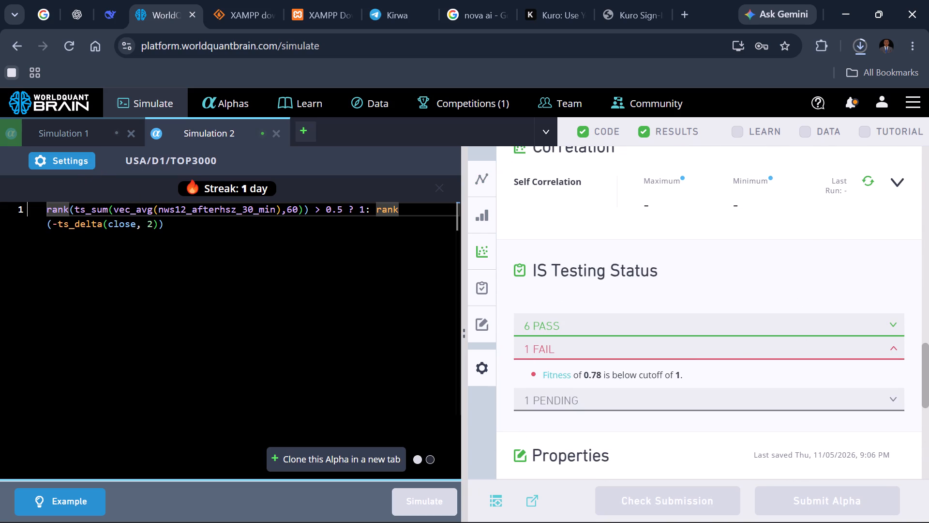
Replace ts_sum with ts_mean in Simulation 2's expression and run the simulation again.
click(110, 230)
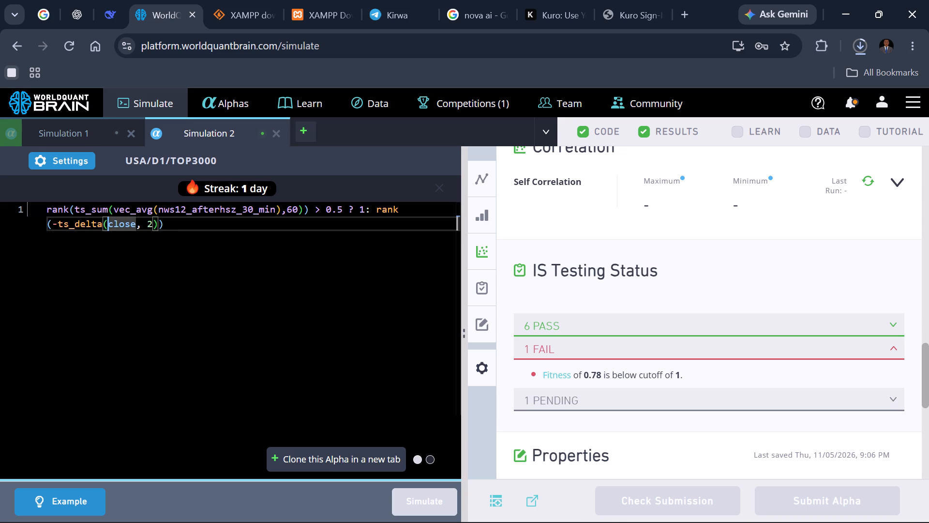
drag(108, 209, 93, 214)
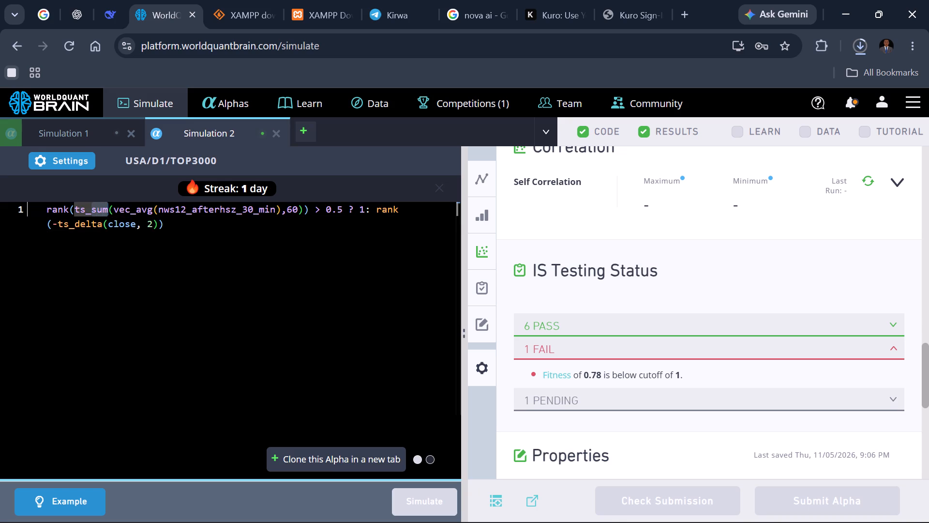
key(BackSpace)
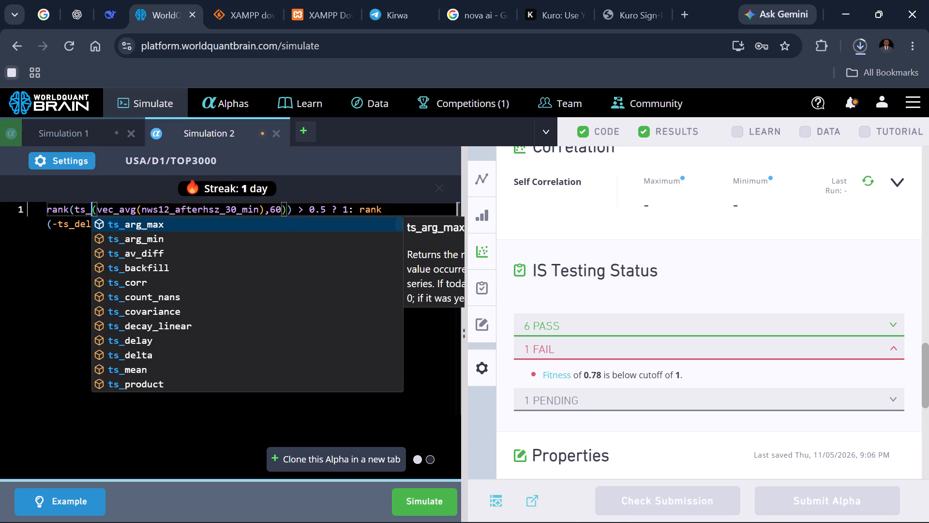
text(me)
click(144, 226)
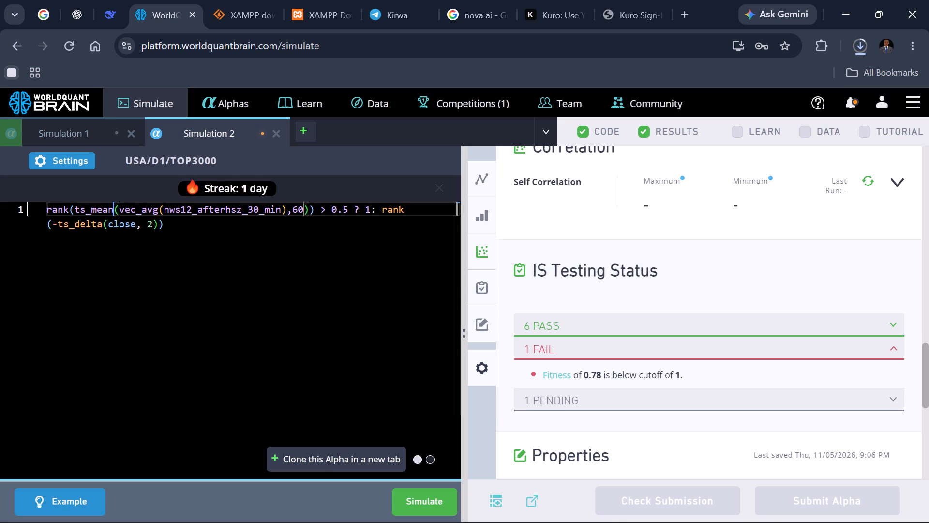
click(415, 497)
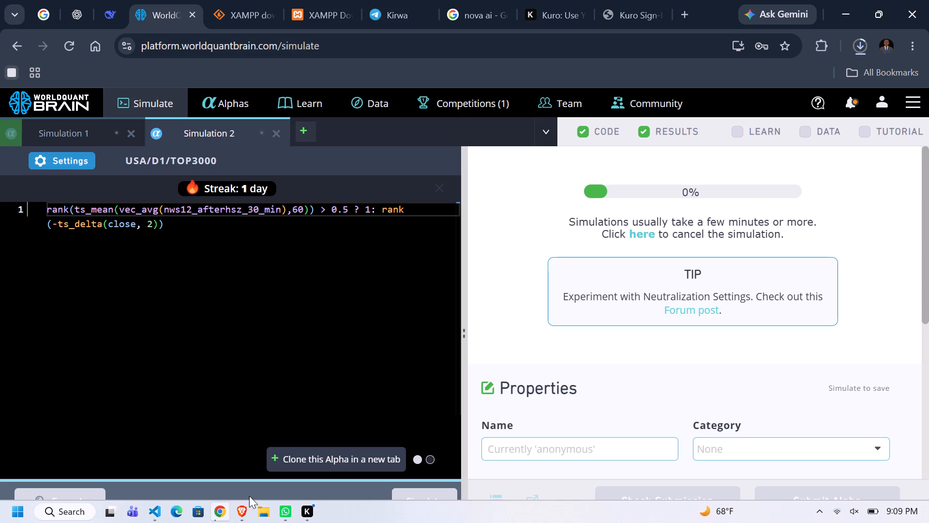
Switch to Brave, play the "Shake It To The Max (Fly) (Remix)" video on YouTube and minimise the window.
click(238, 513)
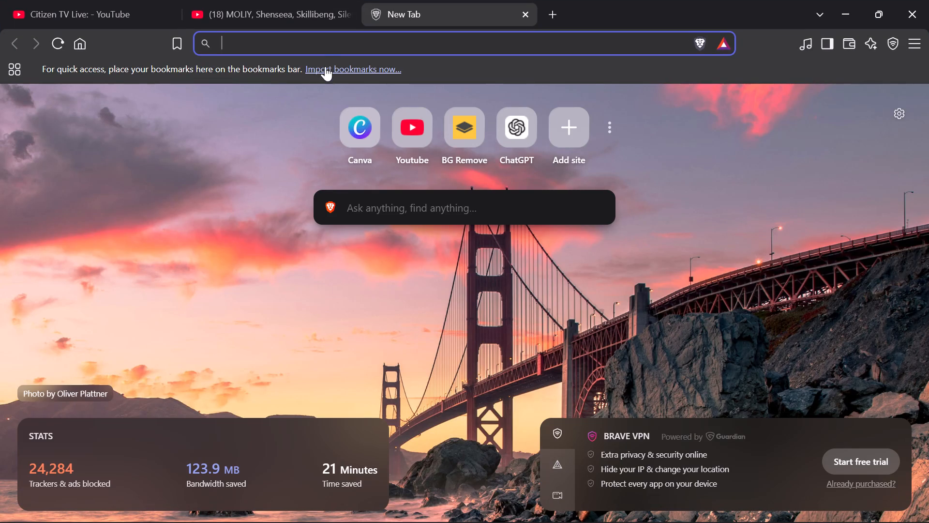
click(281, 2)
click(355, 291)
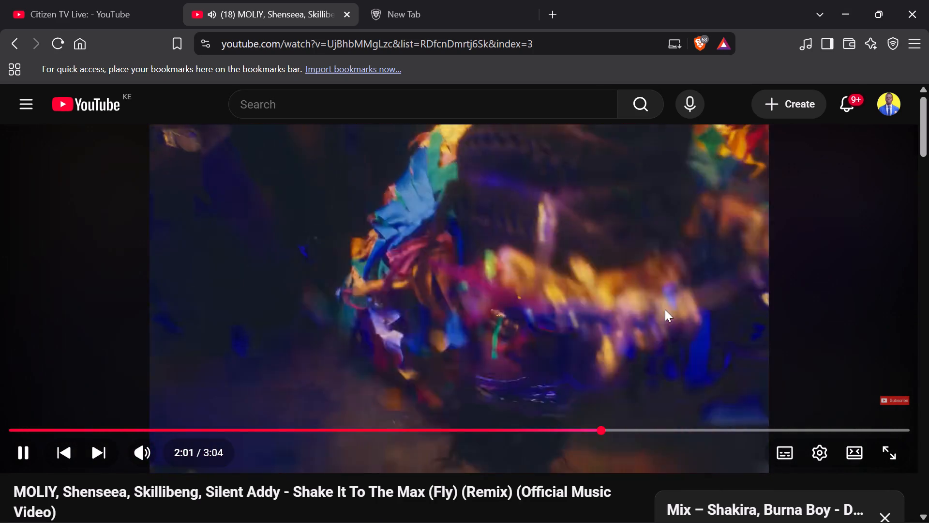
click(840, 13)
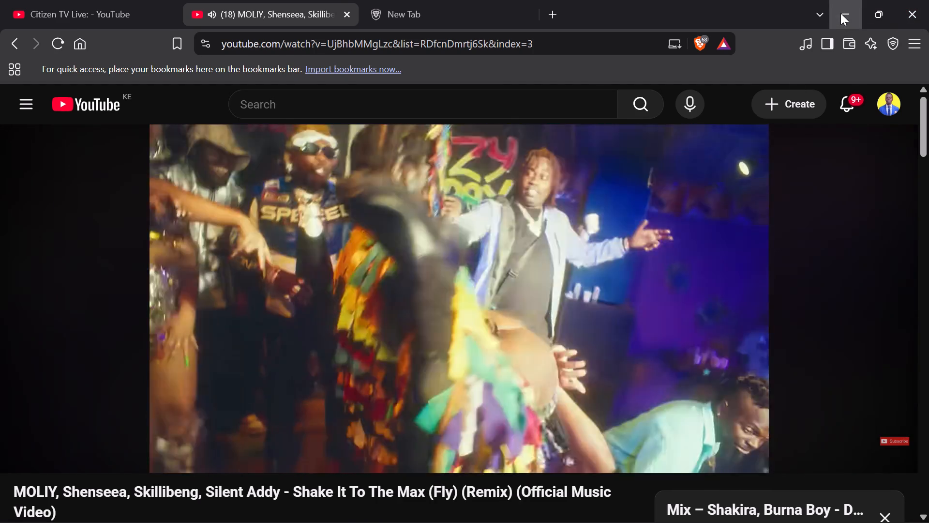
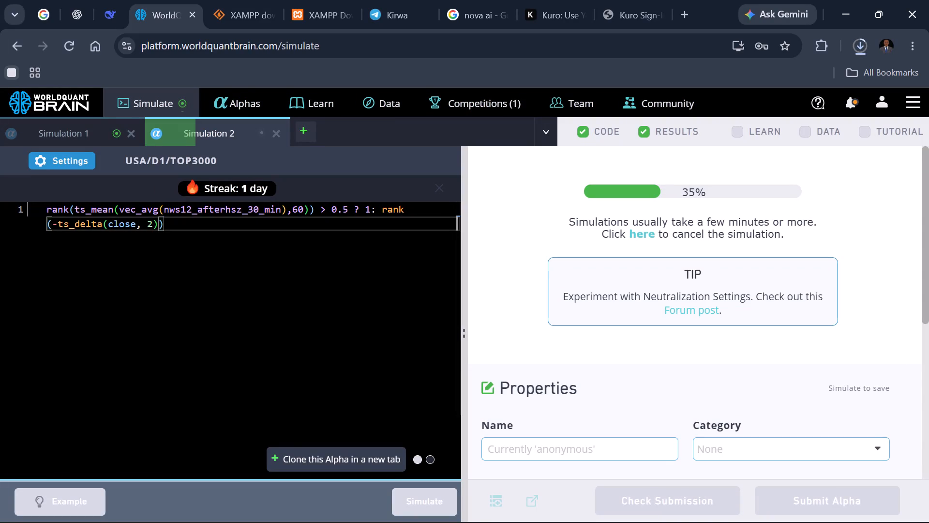
Switch to Simulation 1, show its test period and view the IS-period summary.
click(97, 128)
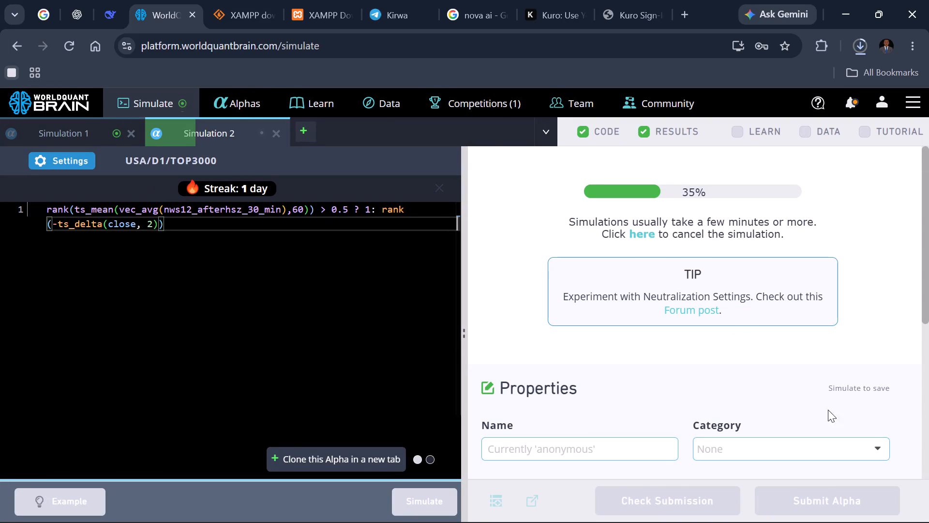
scroll(667, 500, down, 3)
scroll(667, 500, up, 1)
scroll(667, 500, down, 2)
scroll(768, 383, down, 5)
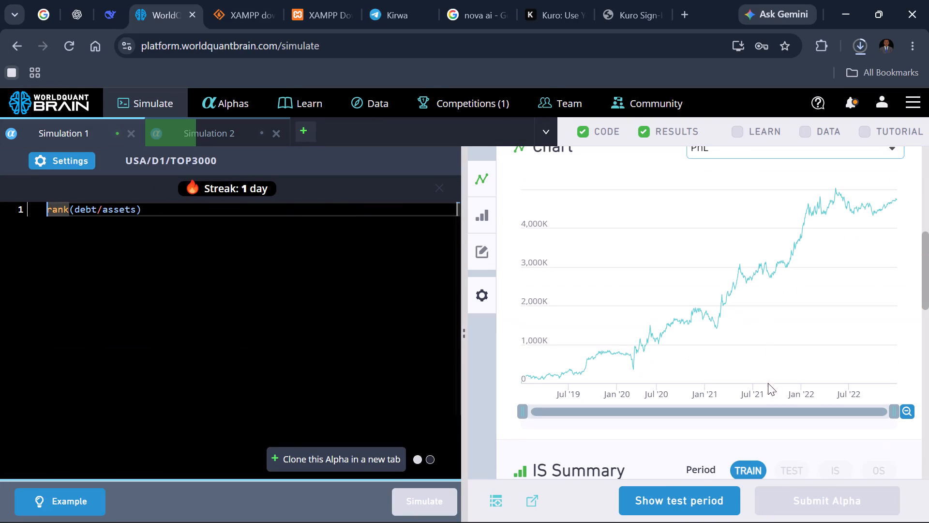
click(692, 501)
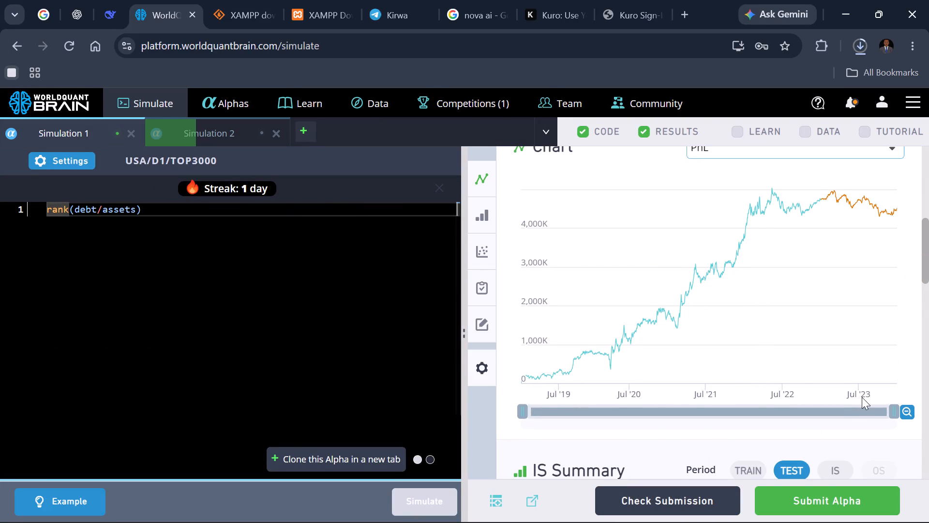
scroll(863, 400, down, 3)
click(835, 253)
Run the submission check on Simulation 1's rank(debt/assets) alpha.
scroll(785, 338, down, 3)
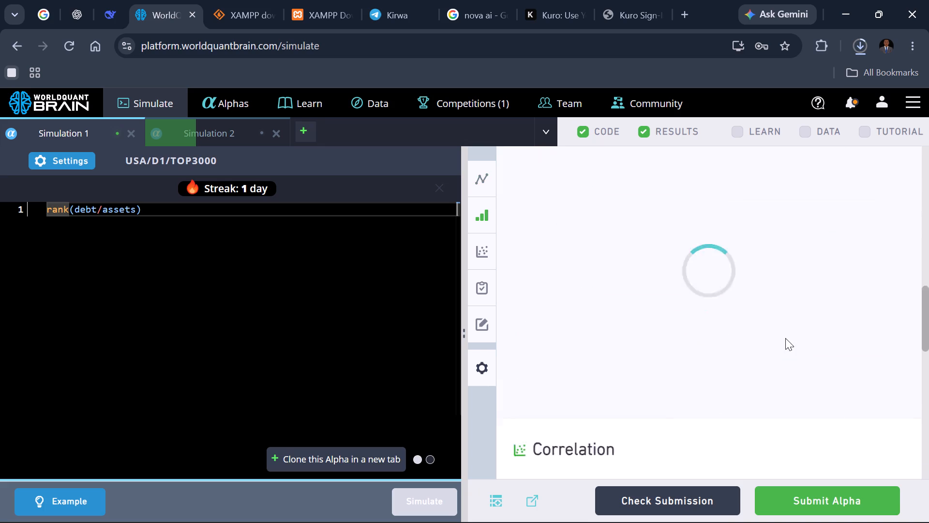
scroll(785, 338, down, 3)
click(683, 501)
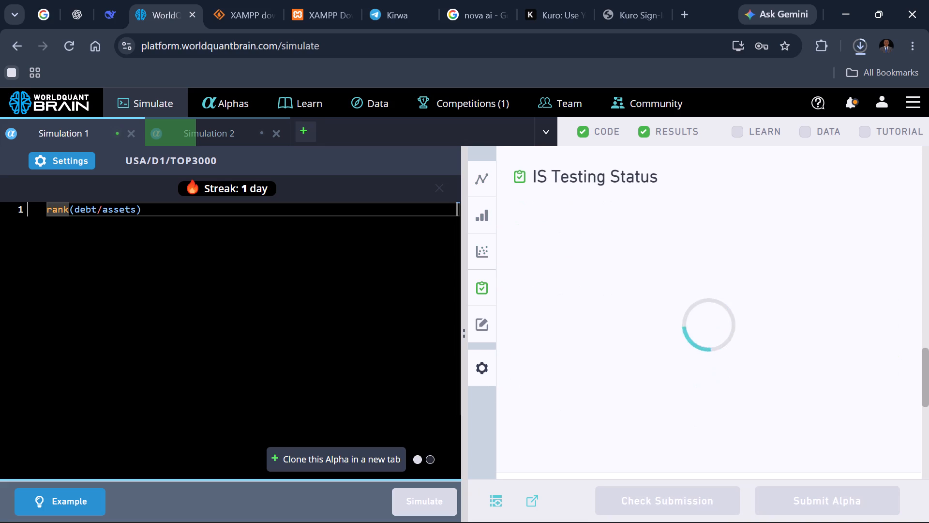
Replace assets with equity in Simulation 1's expression to make it rank(debt/equity).
double_click(128, 207)
text(eq)
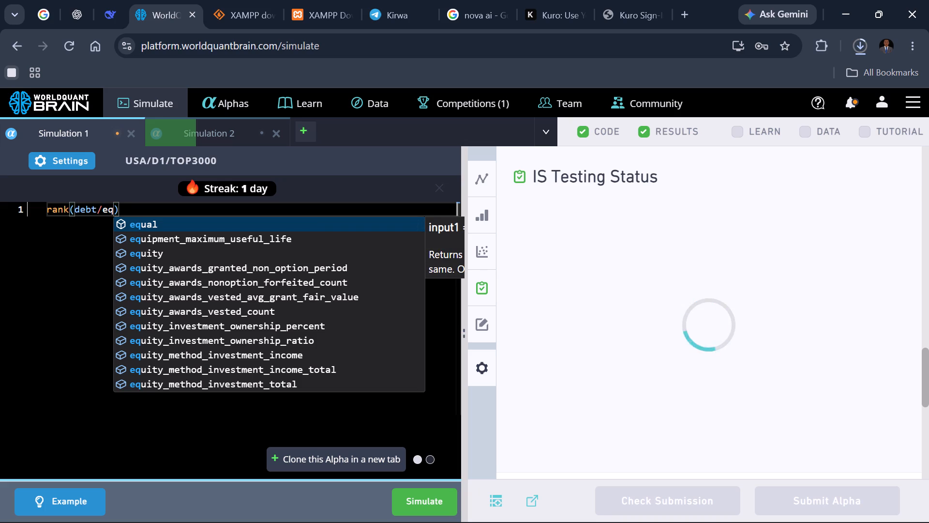
key(Down)
key(Down)
key(Return)
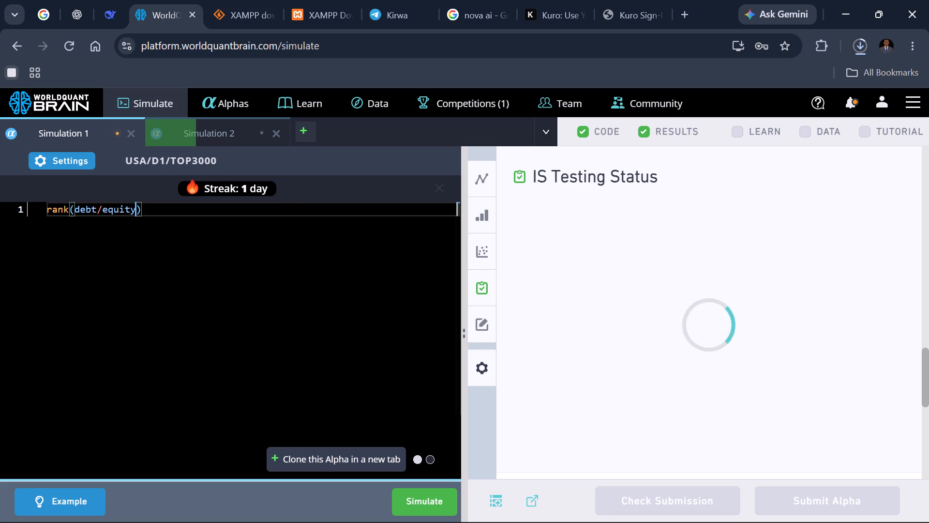
Expand the failed checks in the IS testing status of Simulation 1's debt/assets result.
scroll(616, 396, down, 7)
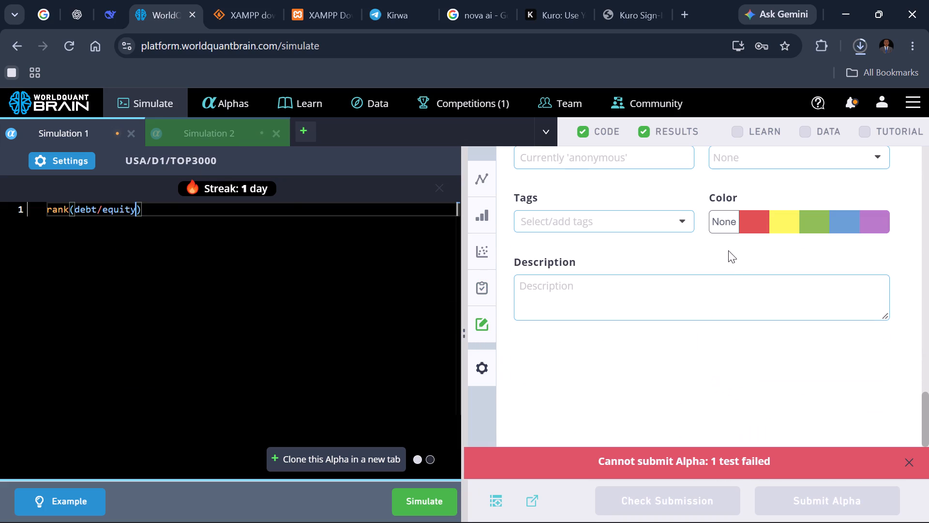
scroll(724, 281, up, 5)
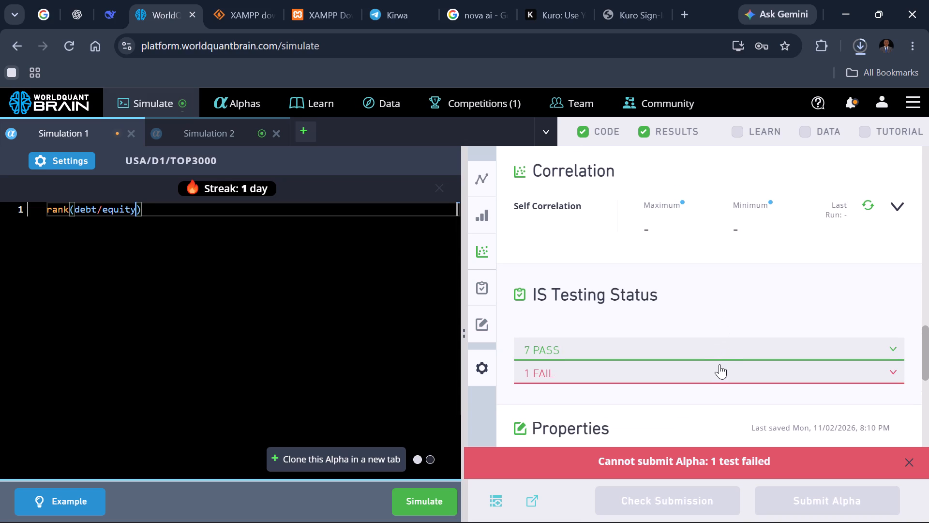
click(719, 364)
scroll(734, 315, down, 5)
scroll(736, 312, up, 1)
click(729, 320)
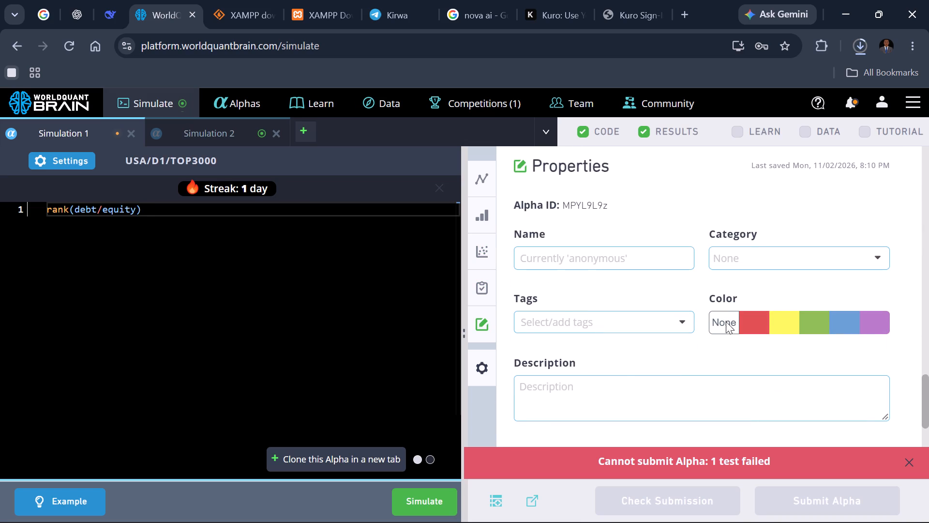
Run Simulation 1 with the rank(debt/equity) expression.
click(433, 497)
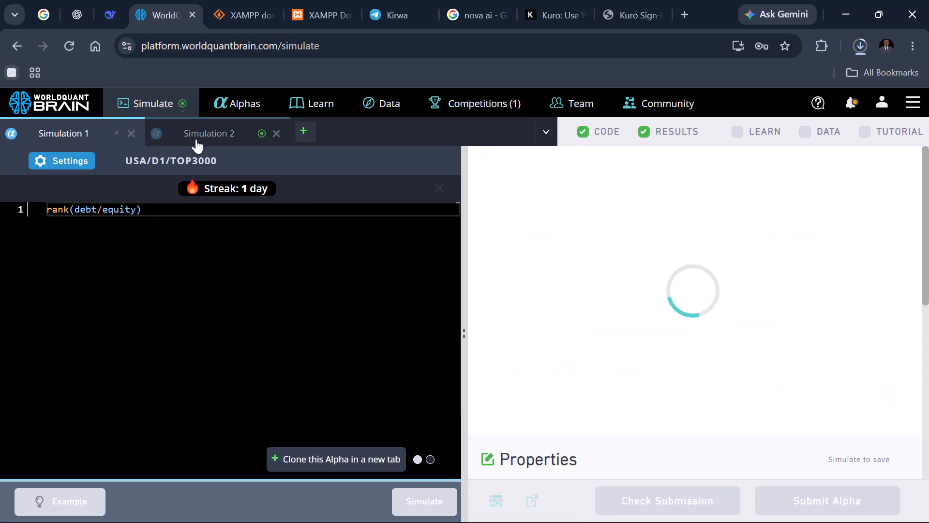
Switch to Simulation 2, show its test period and view the IS-period summary.
click(196, 139)
scroll(703, 317, down, 6)
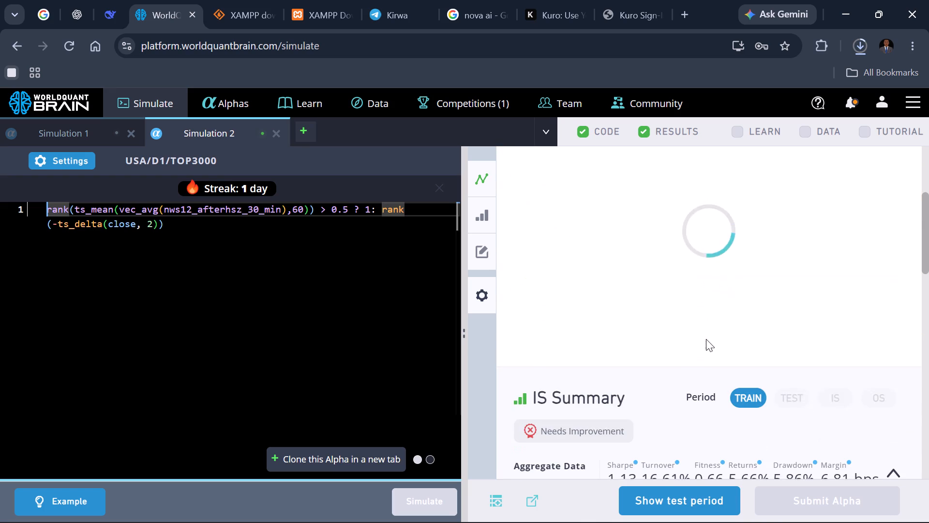
scroll(702, 351, up, 3)
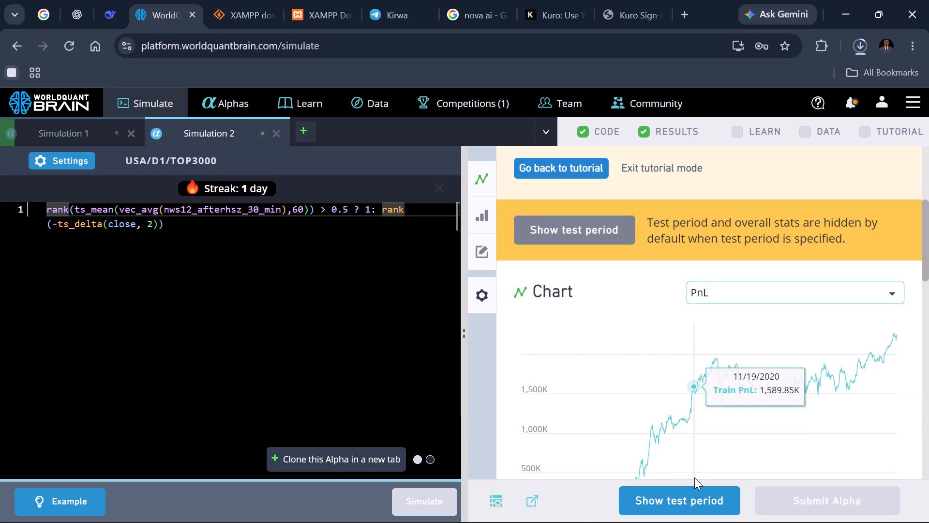
click(680, 505)
scroll(821, 400, down, 3)
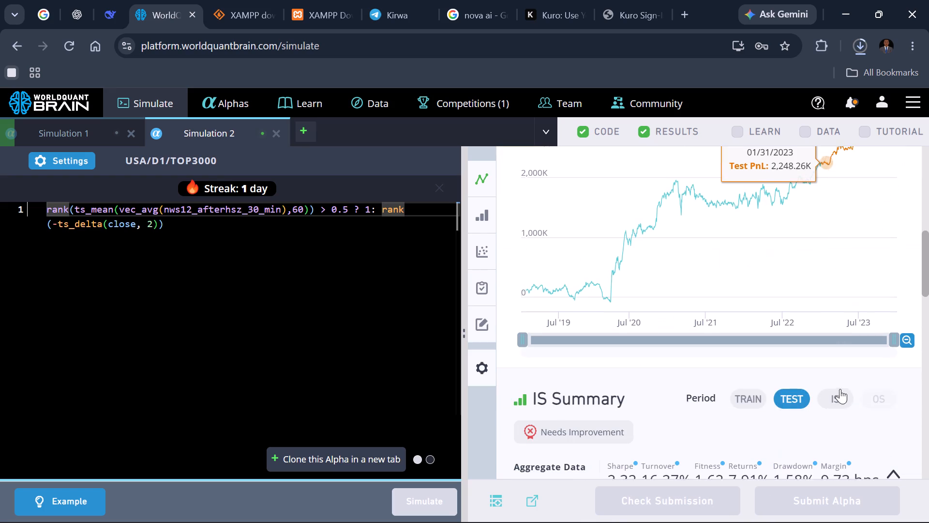
click(836, 391)
Expand Simulation 2's failed checks in the IS testing status and run its self-correlation calculation.
scroll(798, 330, down, 3)
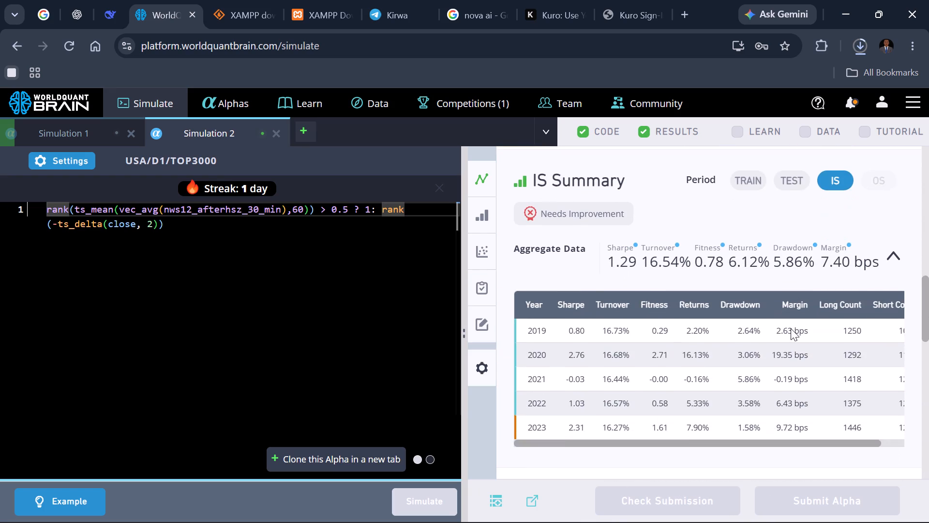
scroll(779, 326, down, 5)
click(663, 336)
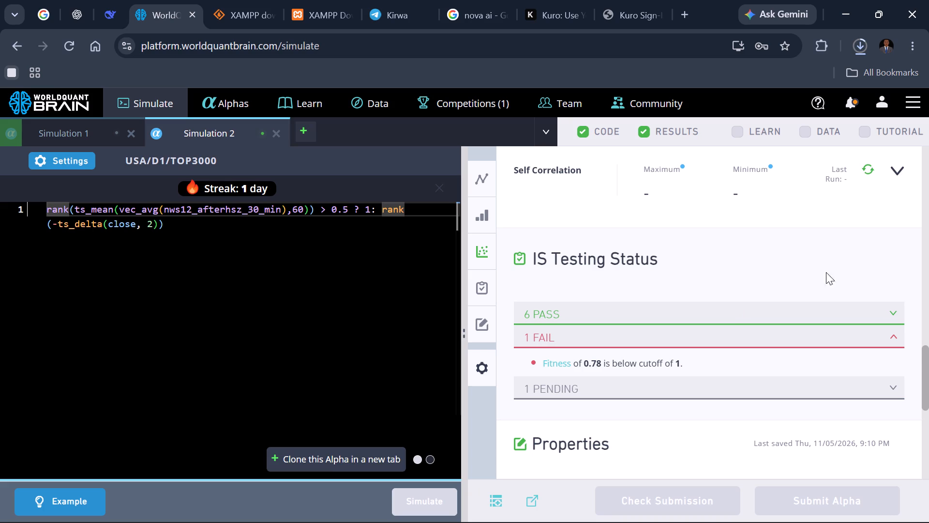
click(866, 169)
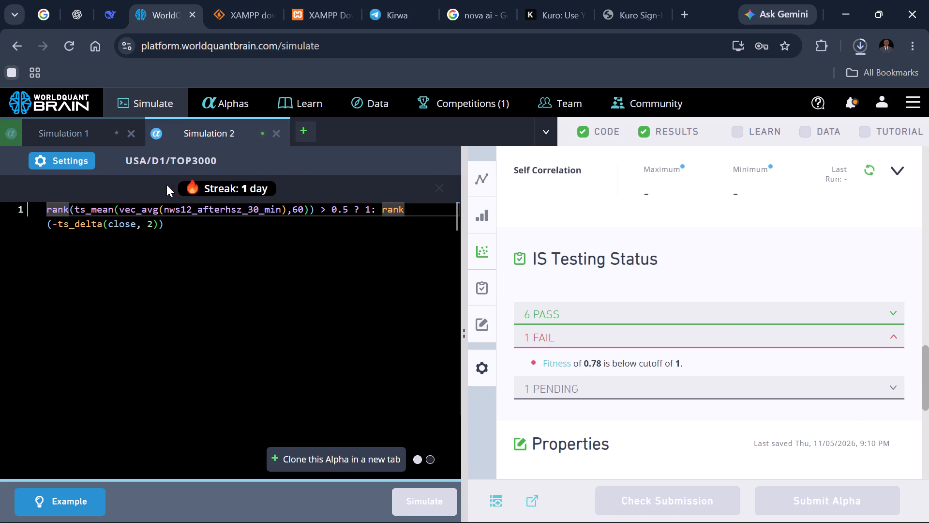
Set Simulation 2's decay to 15, apply the settings and run the simulation again.
click(74, 164)
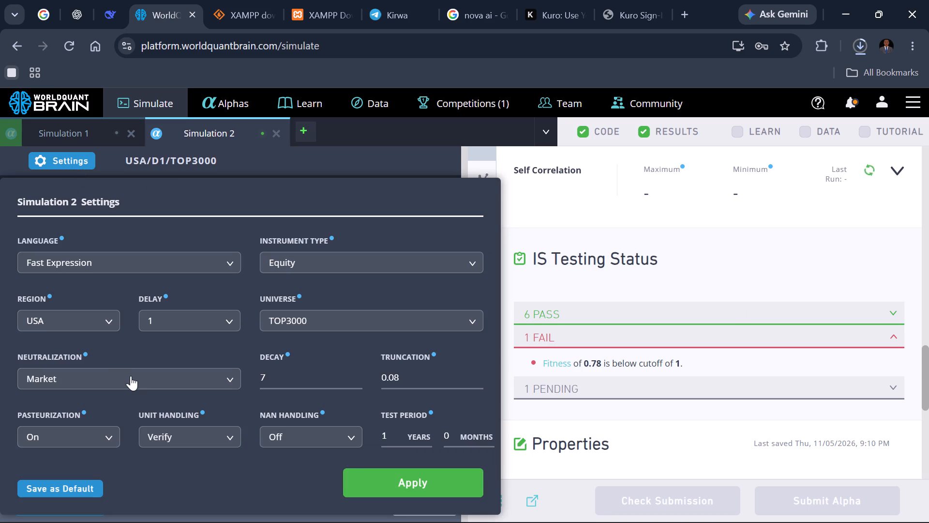
click(131, 376)
scroll(130, 418, down, 2)
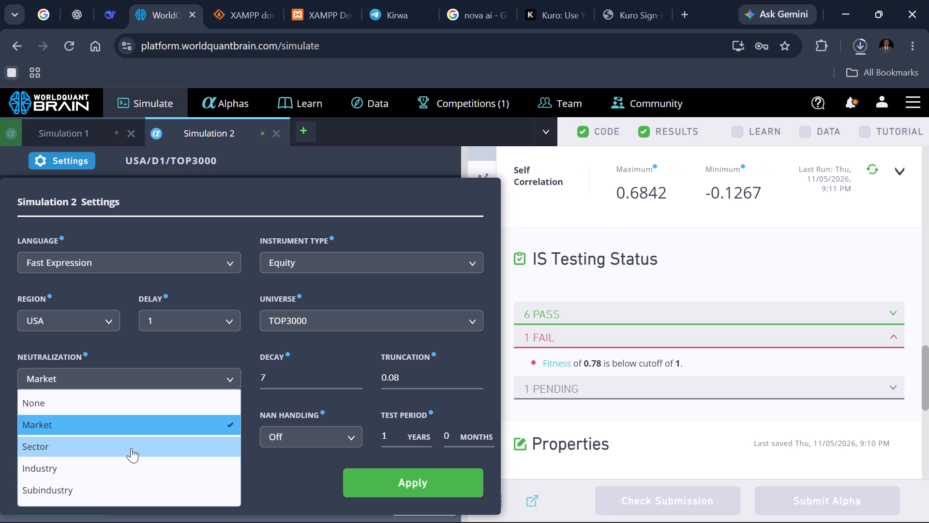
click(309, 355)
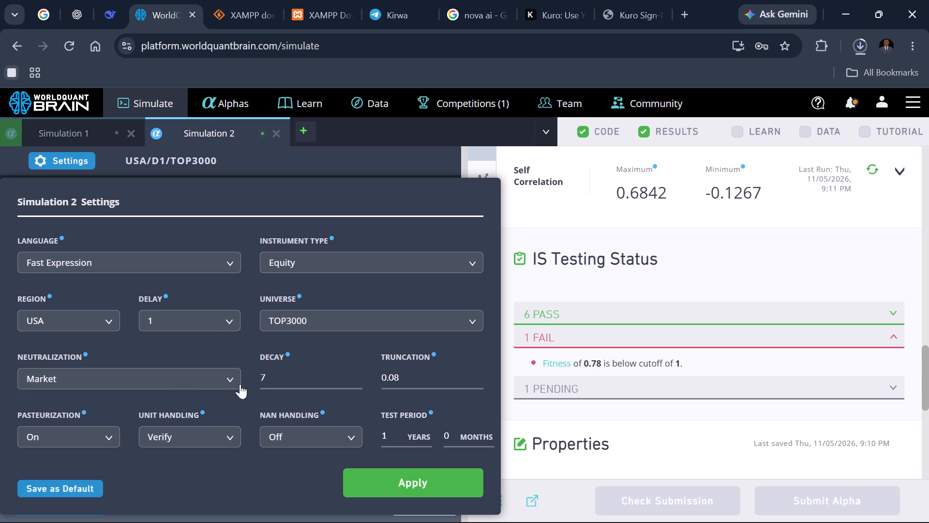
click(324, 322)
click(324, 322)
click(263, 376)
key(1)
key(5)
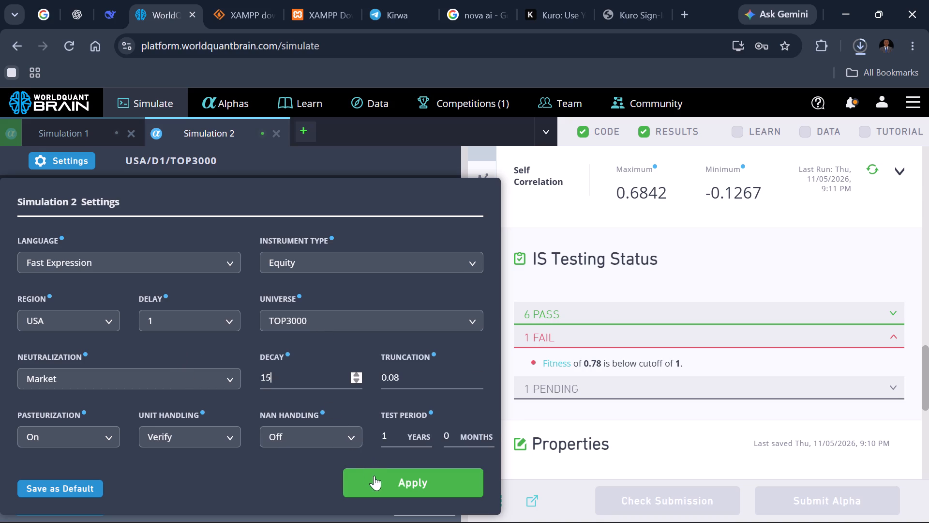
click(376, 477)
click(428, 503)
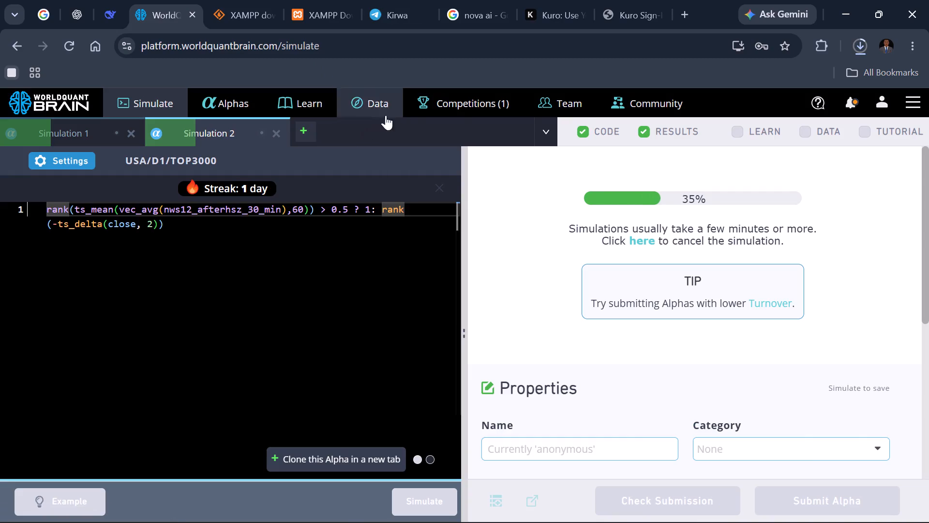
Check the XAMPP installer's download progress and look over the available Wi-Fi networks.
click(863, 46)
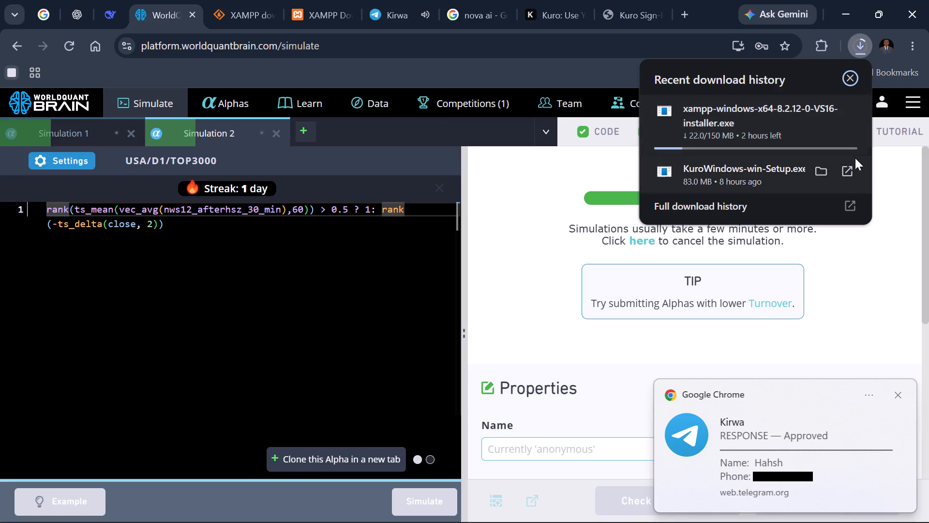
key(super+a)
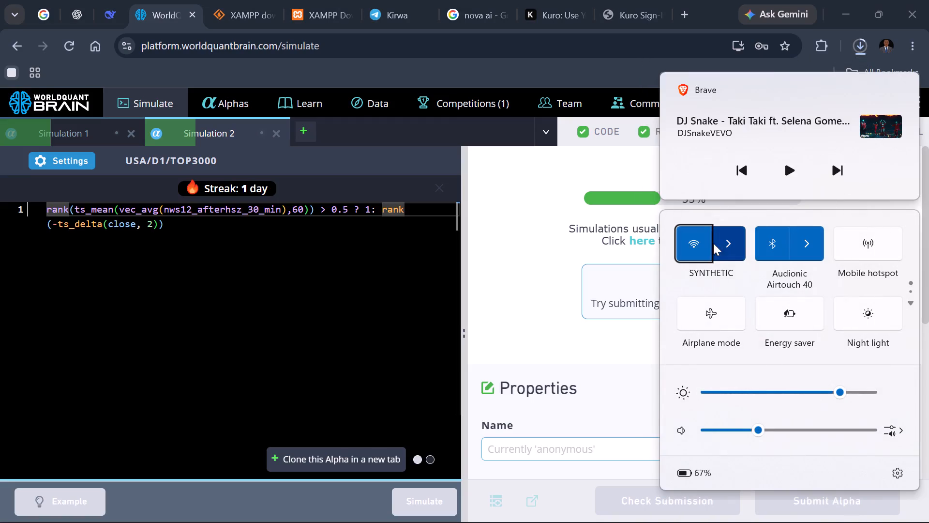
click(733, 241)
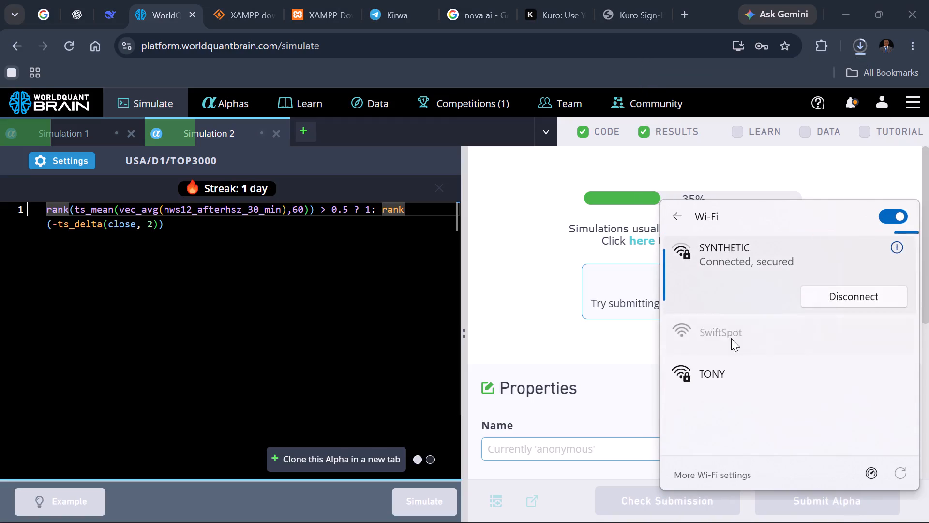
click(676, 221)
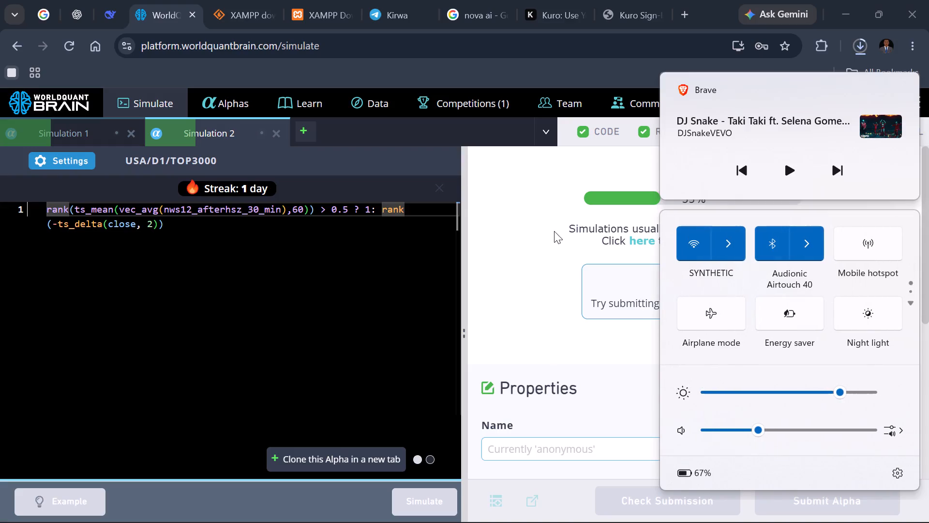
click(548, 200)
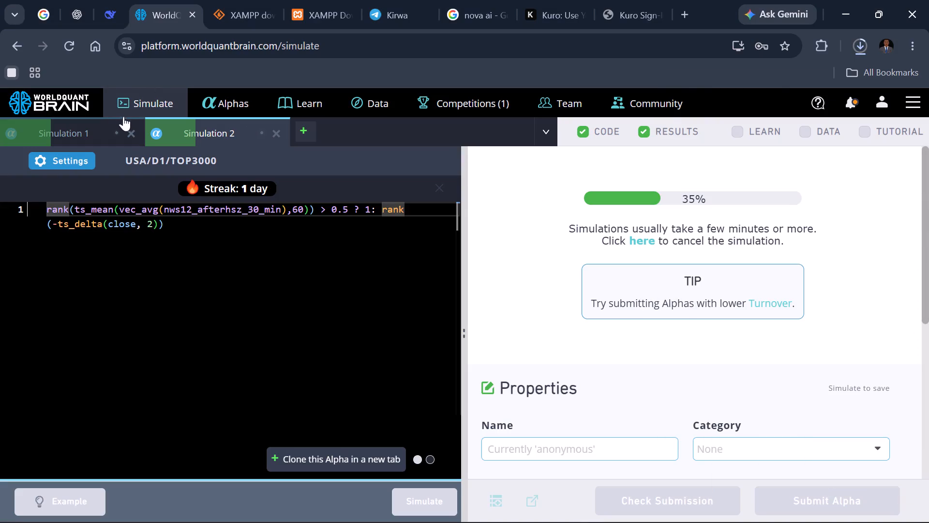
Clone Simulation 1's rank(debt/equity) alpha into a new simulation tab and run the clone.
click(97, 137)
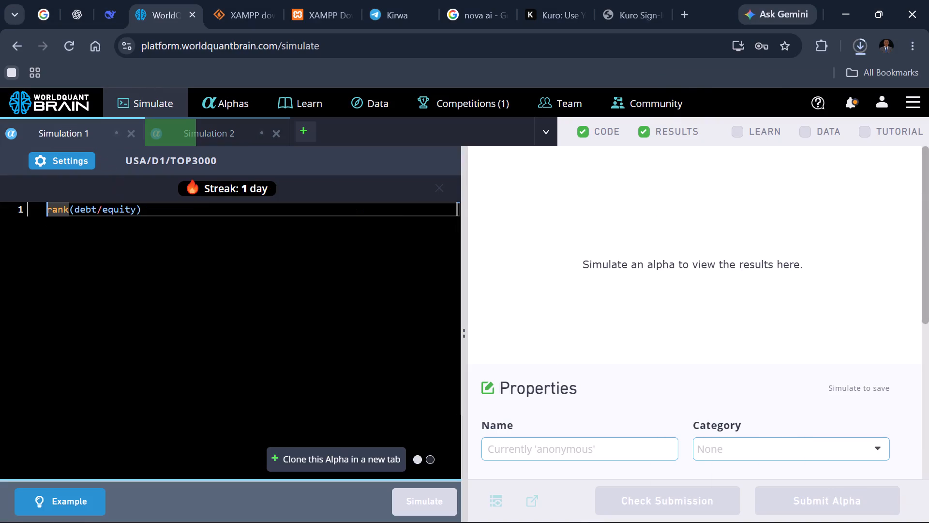
click(384, 450)
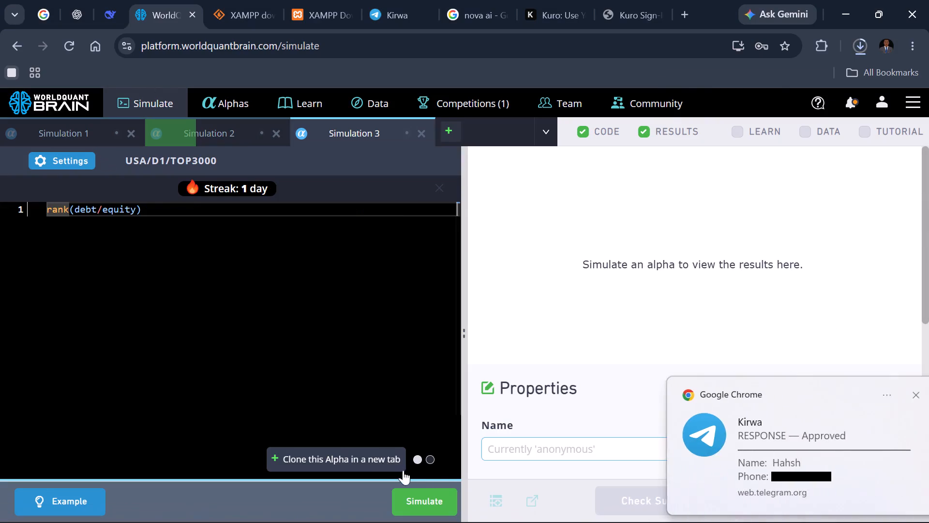
click(424, 495)
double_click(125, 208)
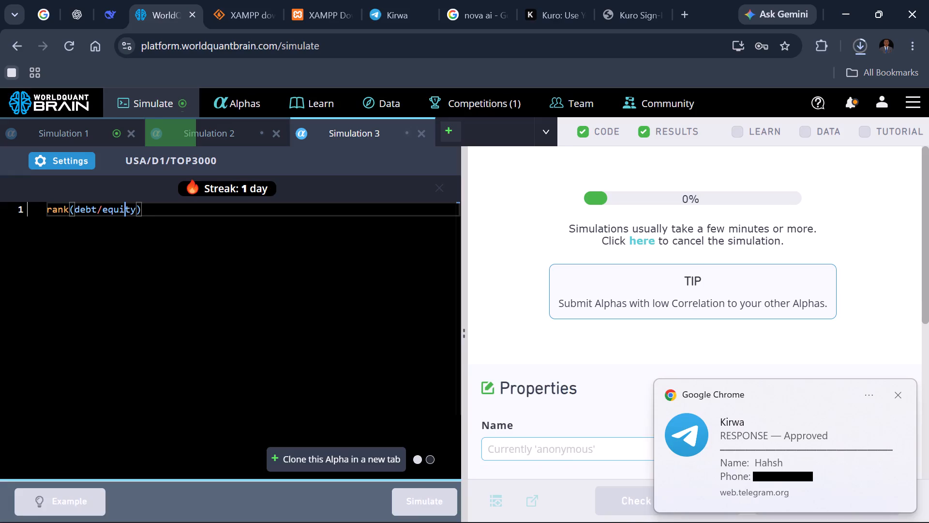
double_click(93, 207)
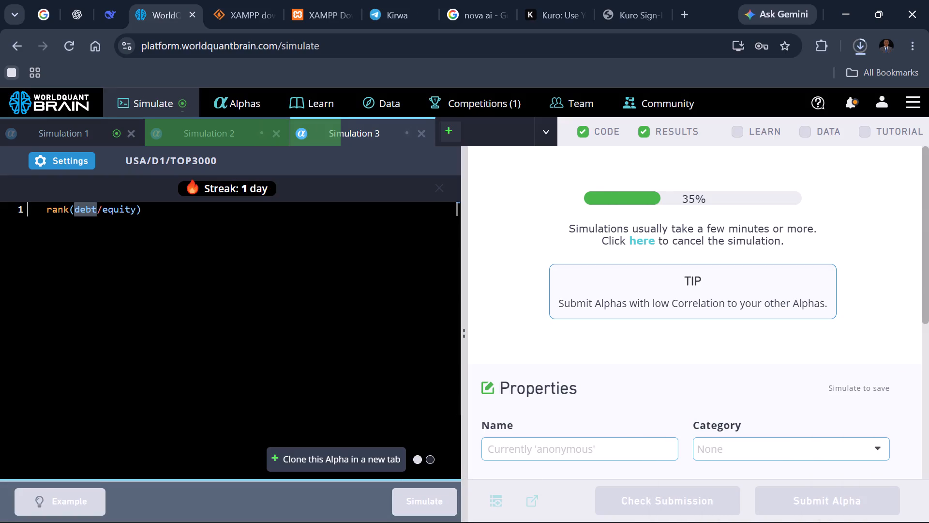
Replace debt with assets in Simulation 3's expression to make it rank(assets/equity).
text(ass)
key(Return)
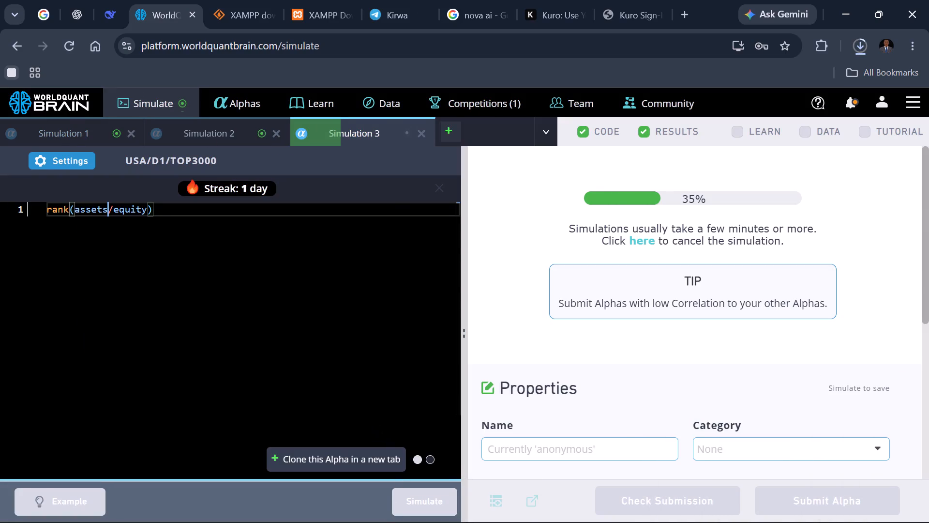
Switch to Simulation 1, show its test period, dismiss the Telegram notification and view the IS-period summary.
click(71, 130)
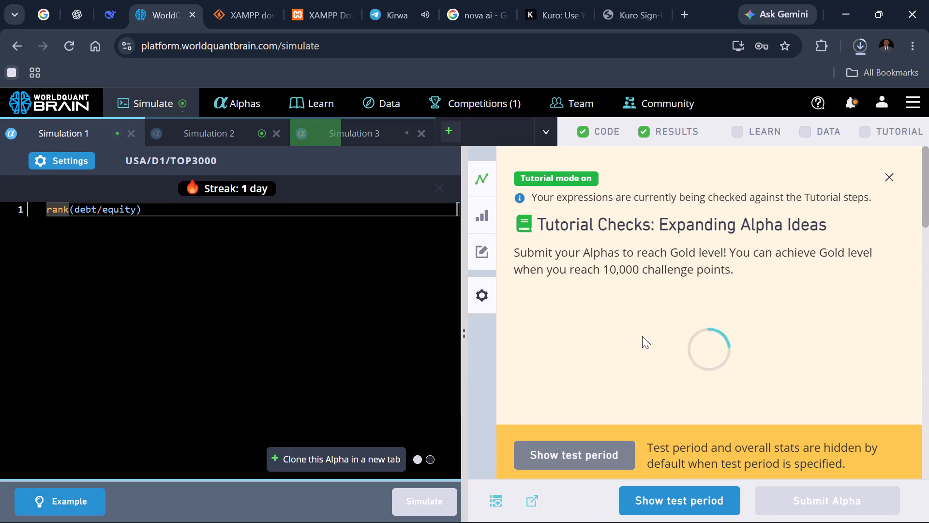
scroll(642, 336, down, 3)
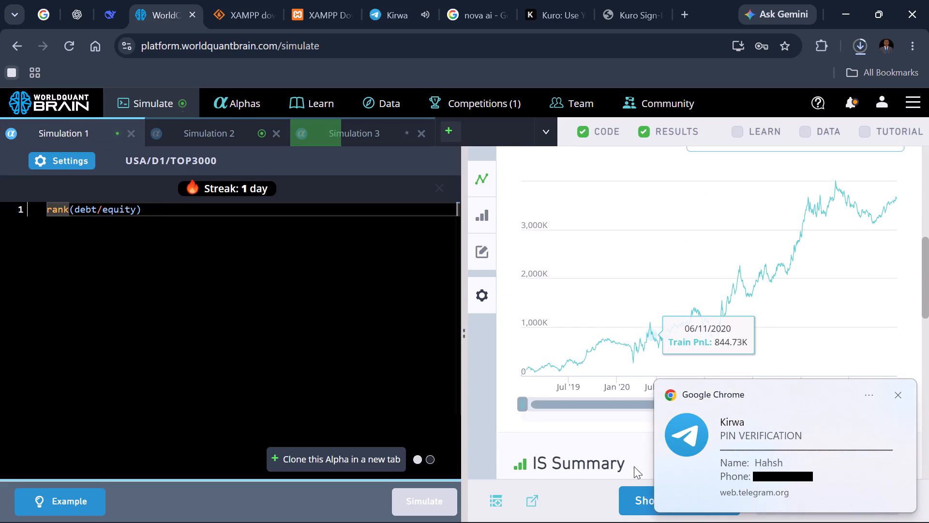
click(628, 502)
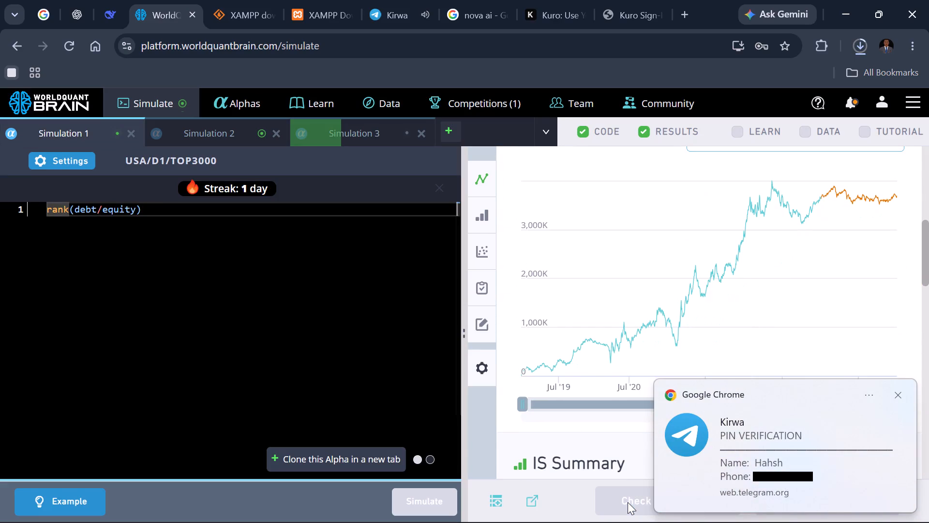
click(900, 393)
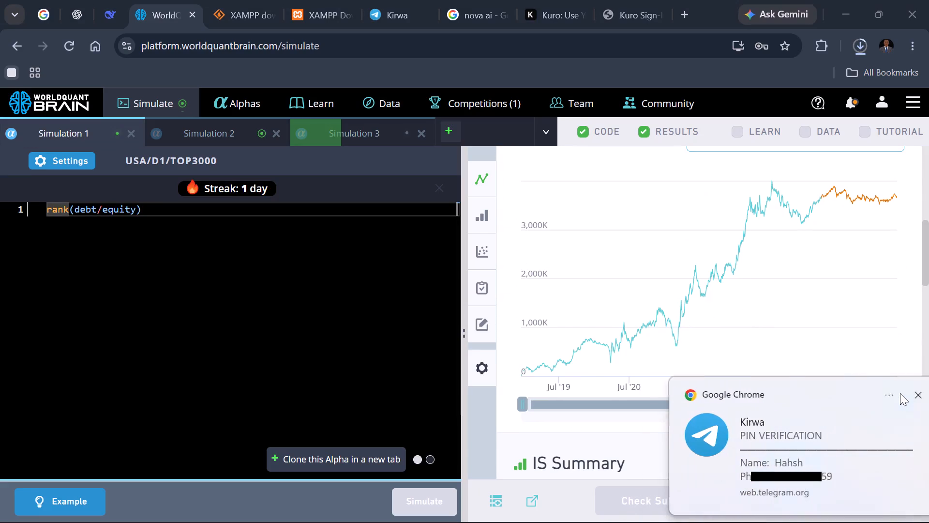
scroll(849, 339, down, 3)
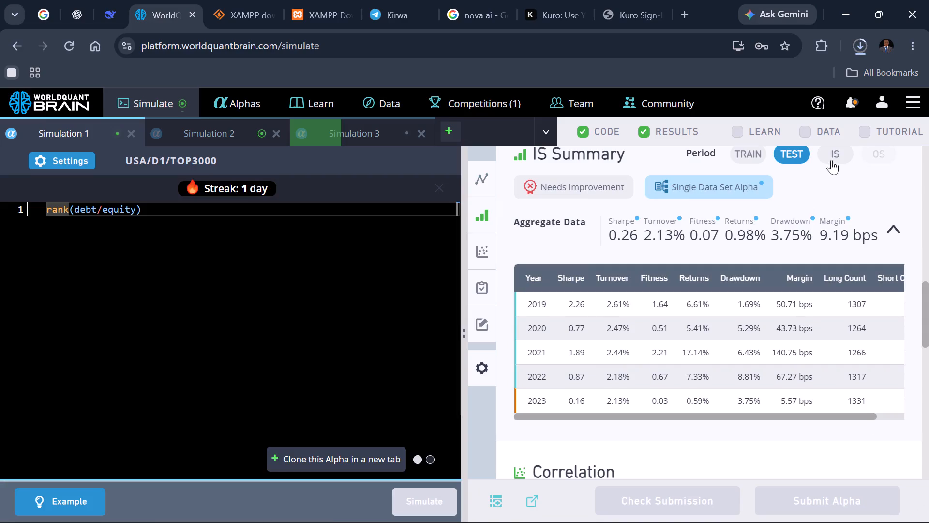
click(831, 160)
Expand the failed checks in Simulation 1's IS testing status.
scroll(698, 410, down, 3)
scroll(698, 410, up, 1)
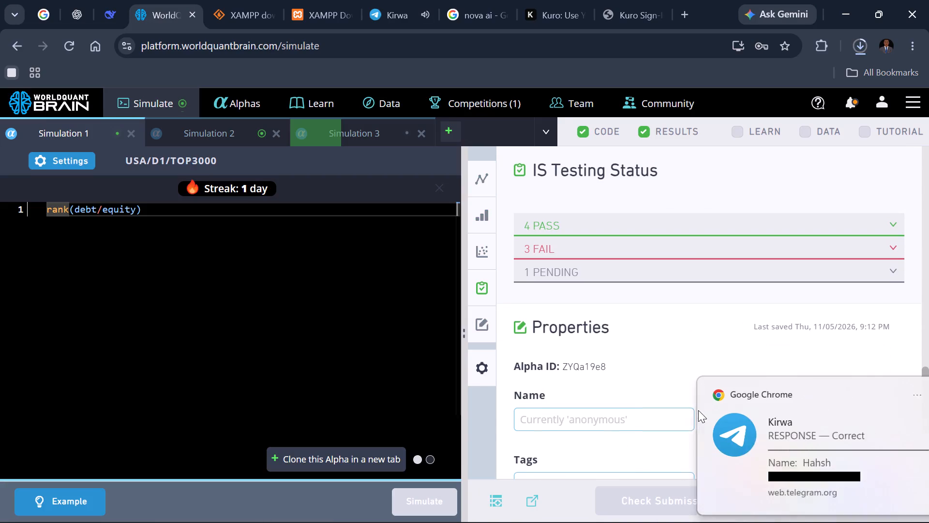
scroll(698, 410, up, 1)
click(646, 250)
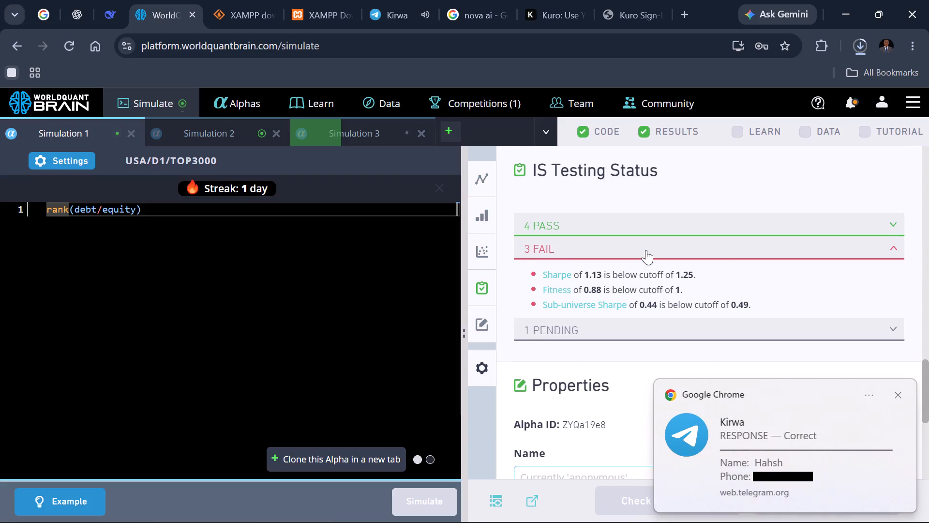
Set Simulation 1's neutralization to Sector and apply the settings.
click(80, 160)
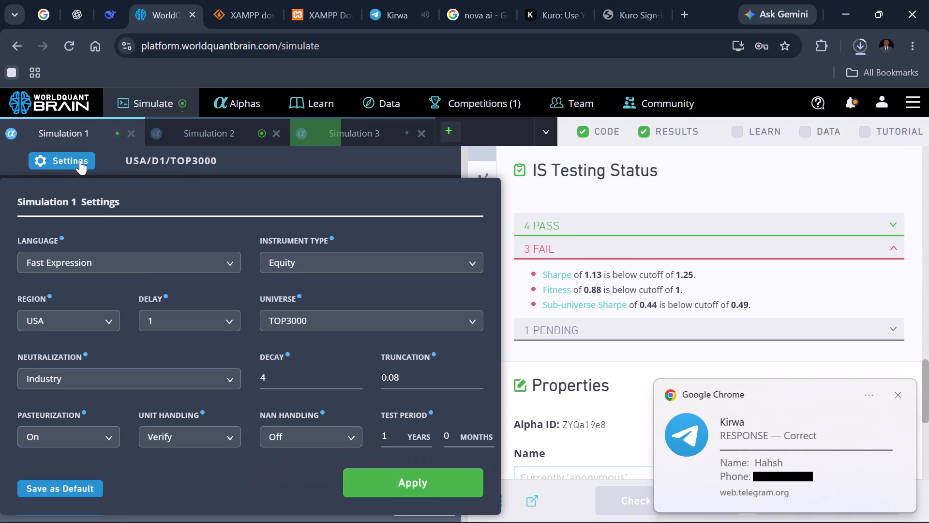
click(149, 382)
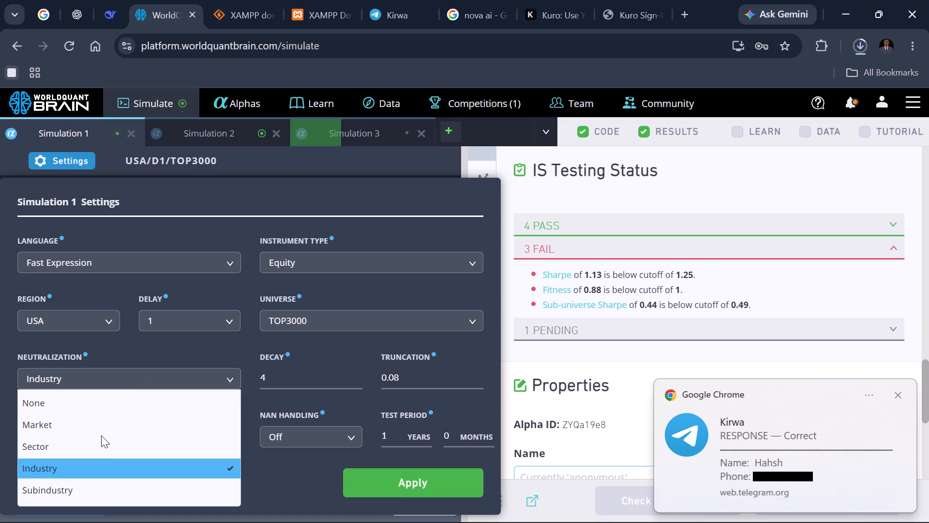
click(97, 438)
click(367, 481)
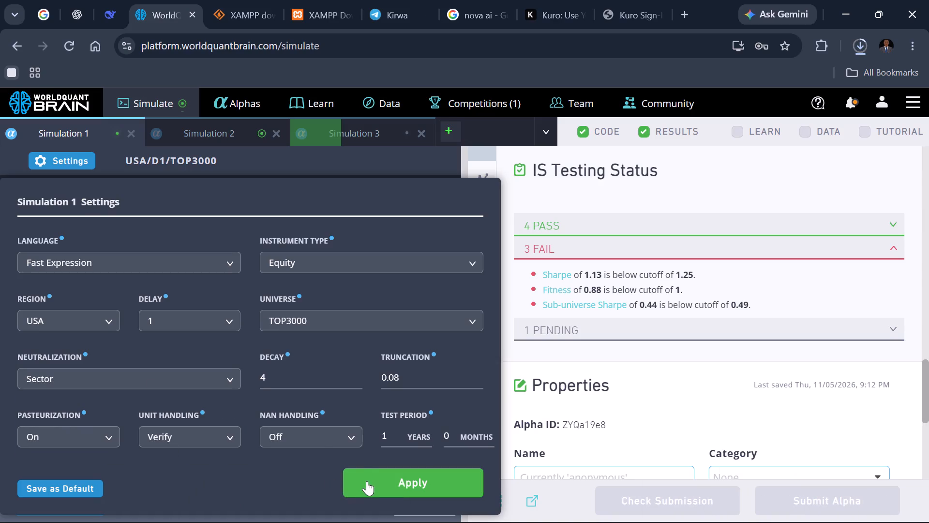
Run Simulation 1 with the Sector neutralization.
click(416, 499)
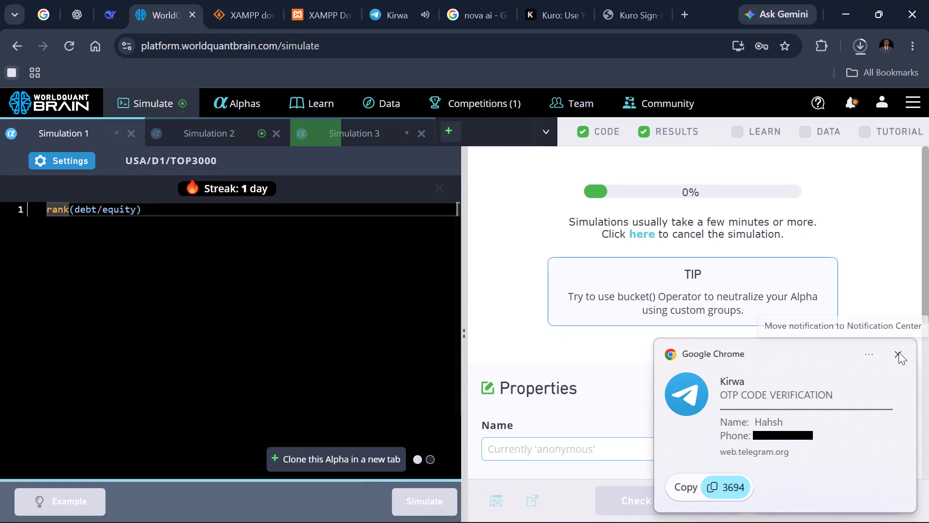
Switch to Simulation 2, show its test period, view the IS-period summary and dismiss the Telegram notification.
click(209, 133)
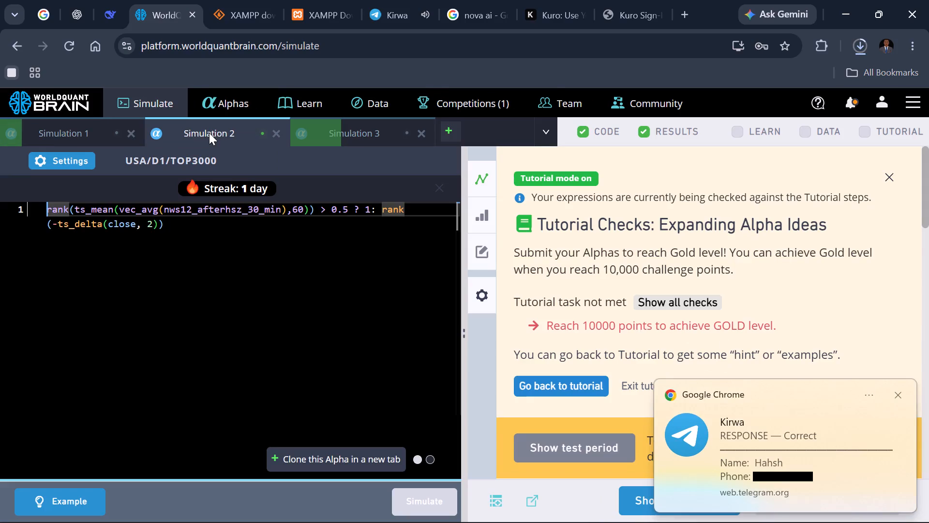
scroll(615, 324, down, 2)
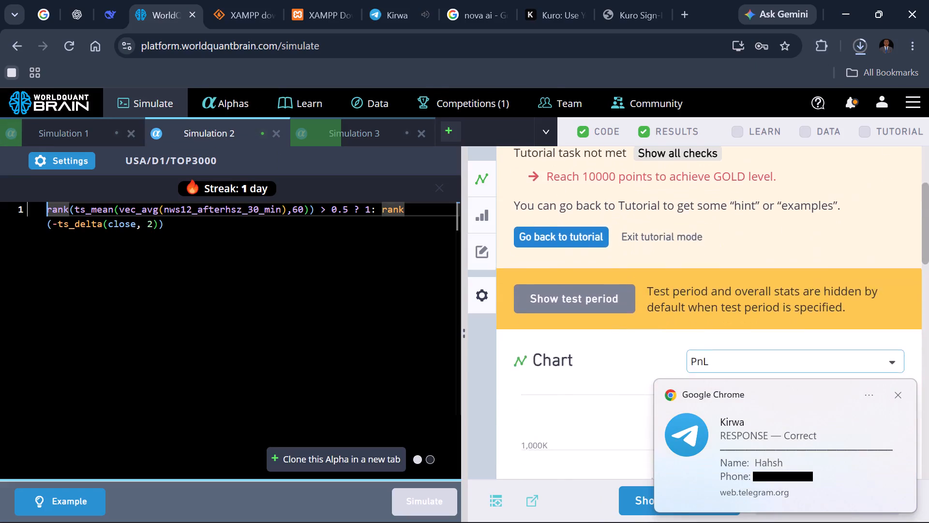
scroll(615, 324, down, 1)
click(639, 505)
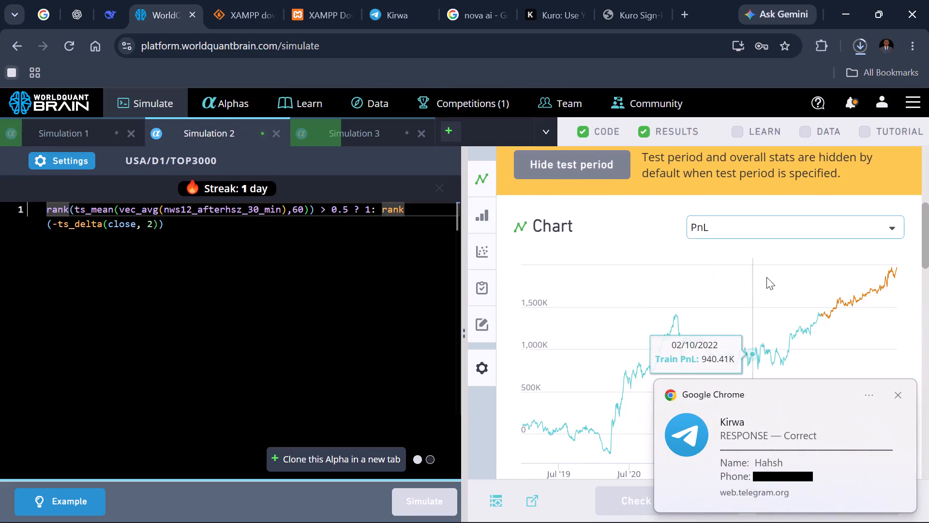
scroll(766, 277, down, 4)
scroll(766, 277, up, 1)
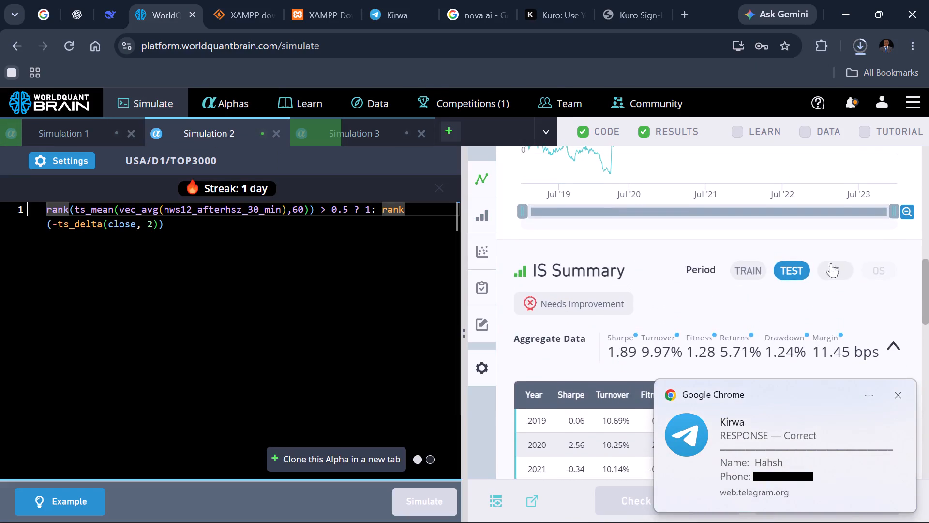
click(832, 267)
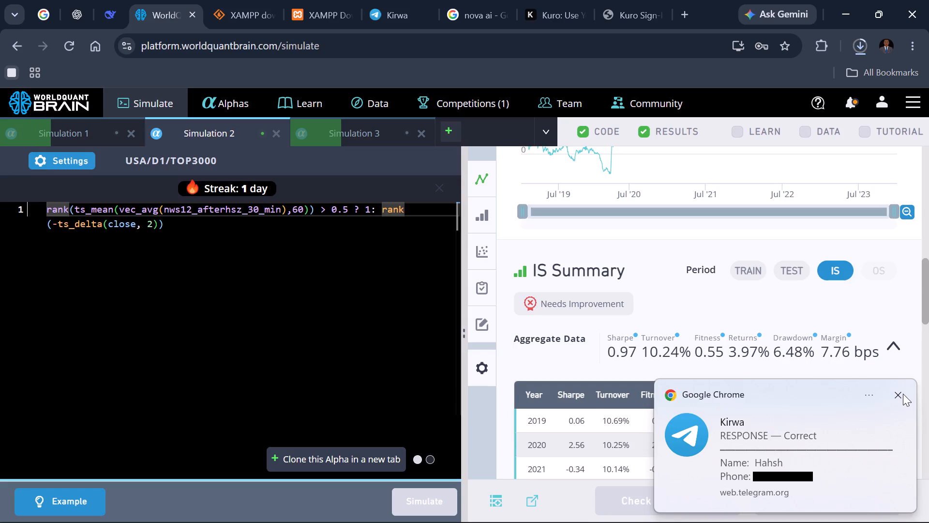
click(900, 395)
Expand the failed checks in Simulation 2's IS testing status.
scroll(751, 355, down, 2)
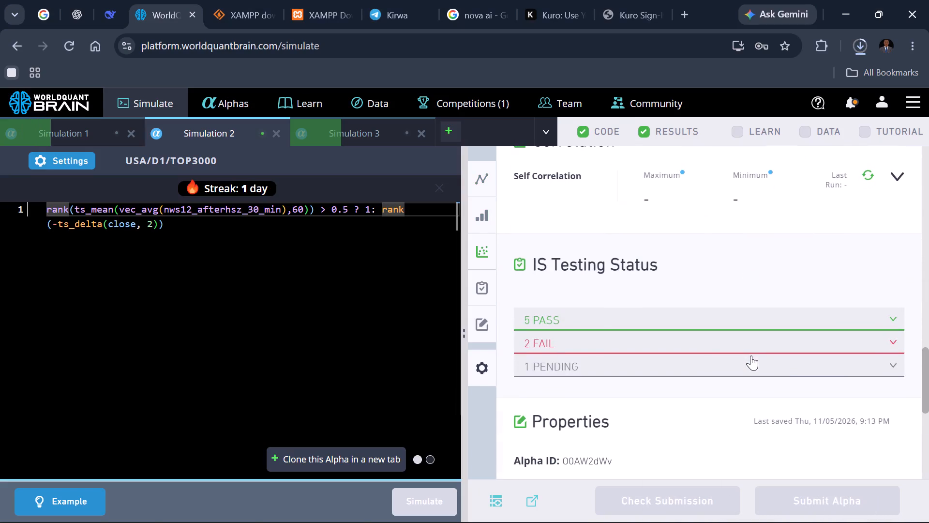
scroll(751, 355, down, 2)
click(691, 342)
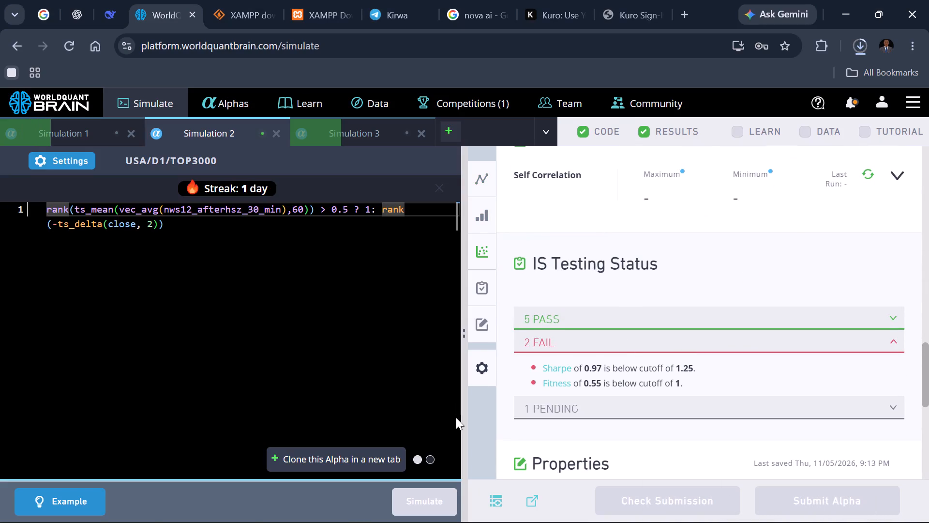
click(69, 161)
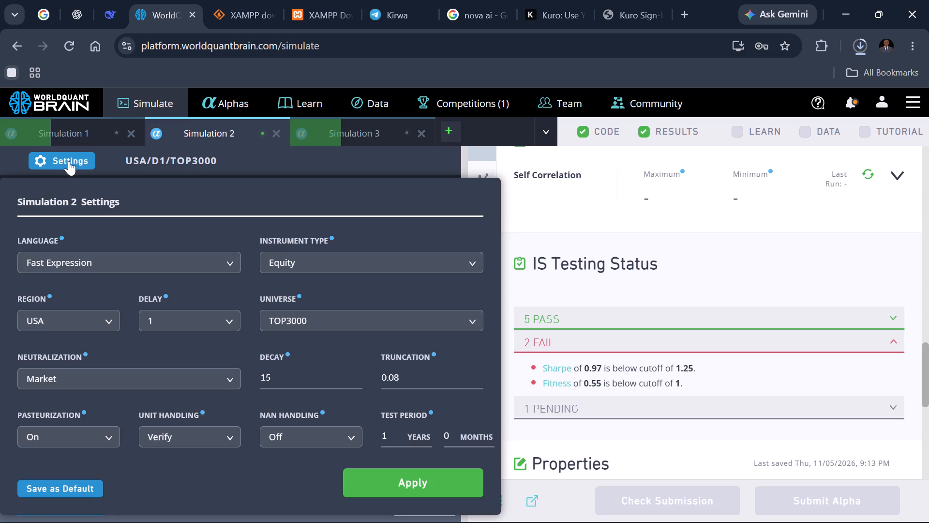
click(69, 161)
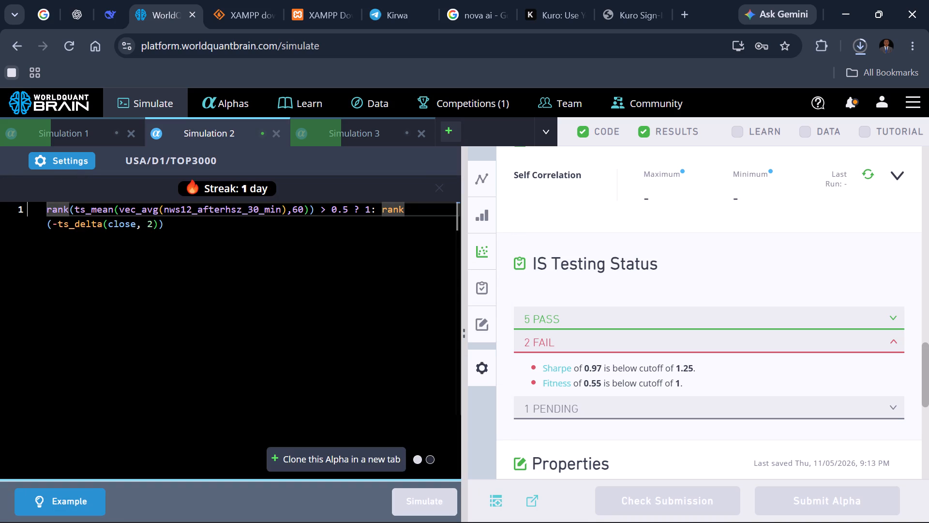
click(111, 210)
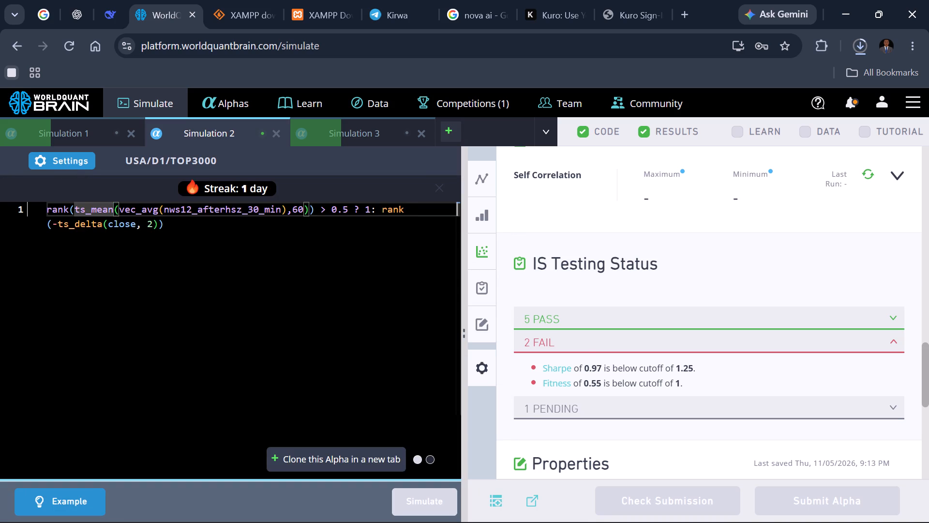
Run the self-correlation calculation for Simulation 2.
click(867, 176)
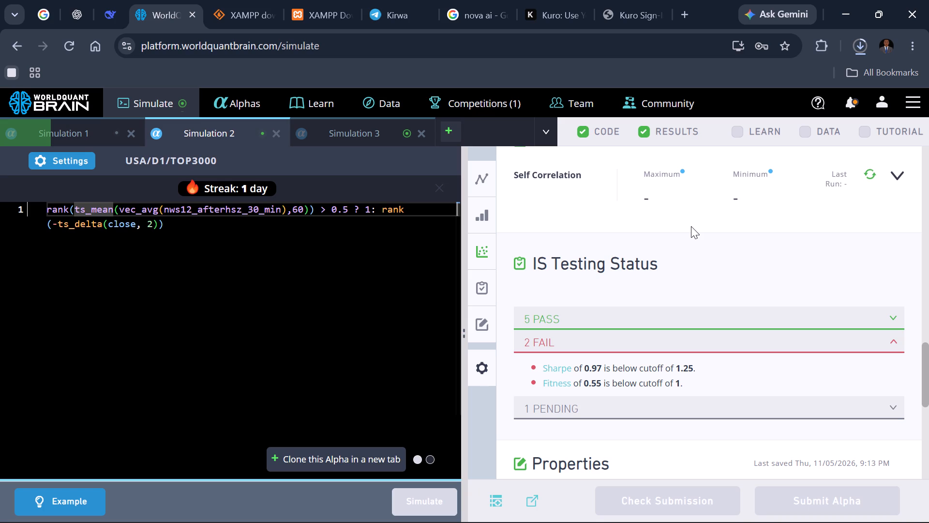
Set Simulation 2's universe to TOP2000, apply the settings and re-simulate.
click(63, 159)
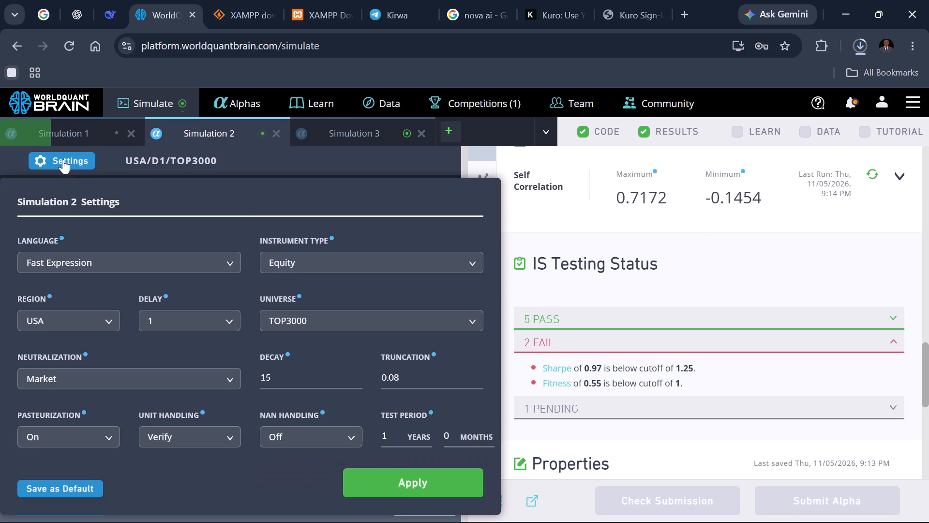
click(343, 315)
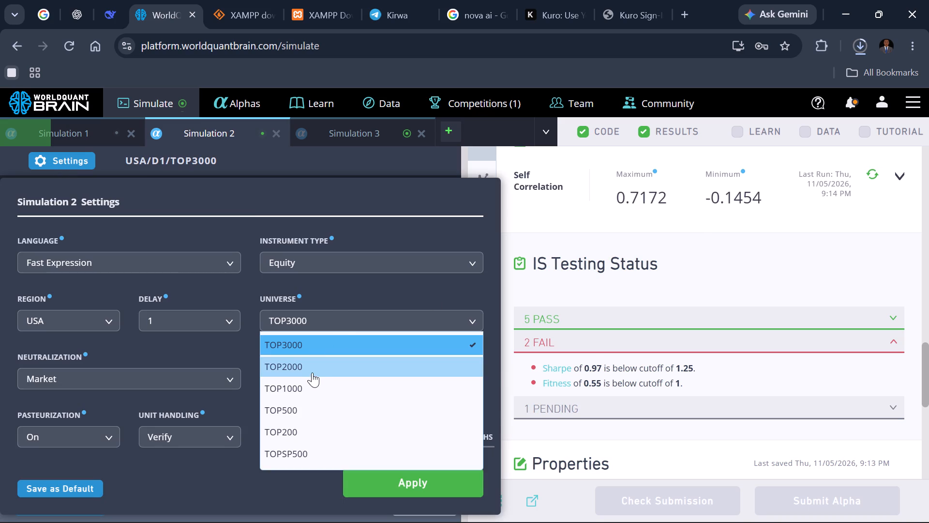
click(312, 372)
click(369, 482)
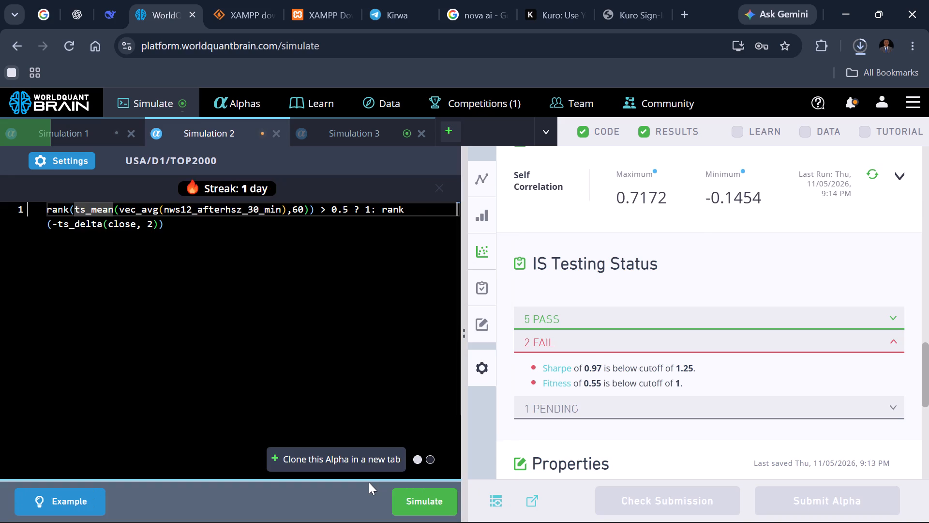
click(426, 508)
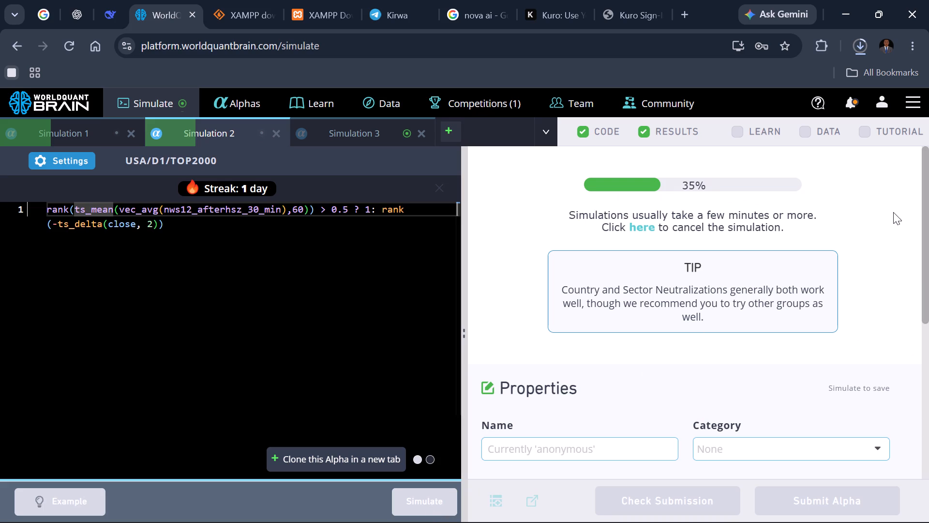
Check the progress of the XAMPP installer in the recent download history.
click(859, 46)
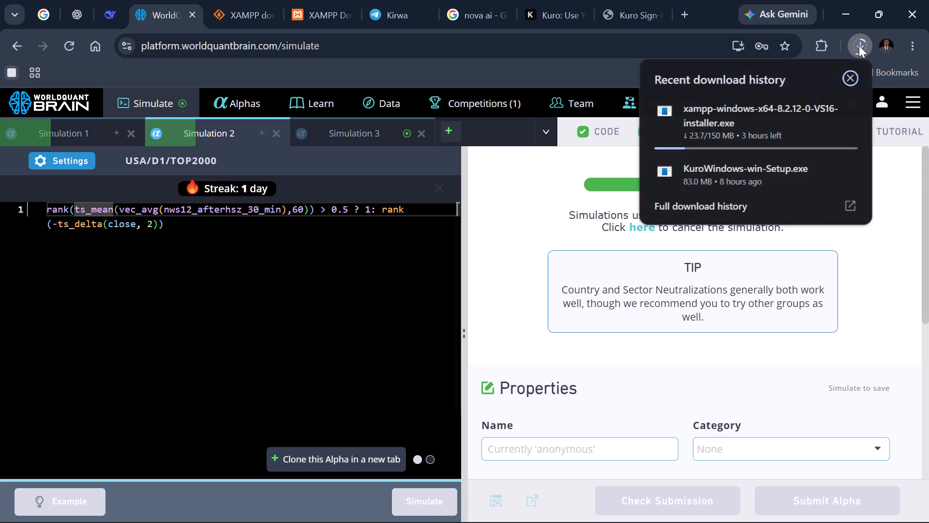
click(859, 46)
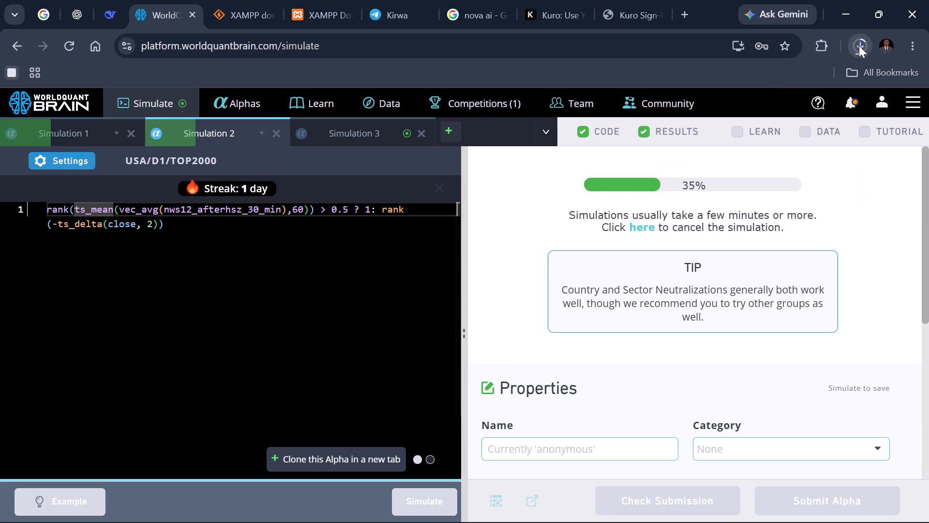
Switch to Simulation 3, show its test period and view the IS-period summary.
click(374, 132)
scroll(730, 354, down, 4)
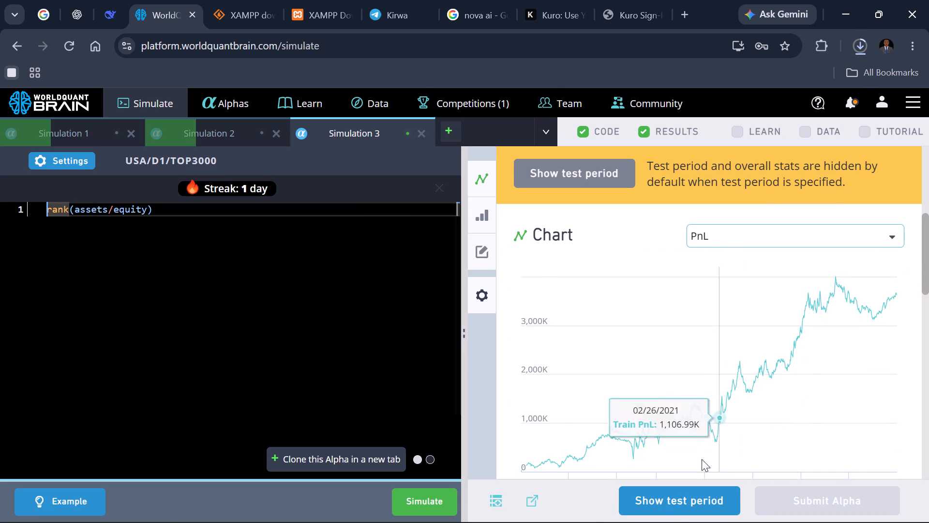
click(670, 496)
scroll(812, 347, down, 2)
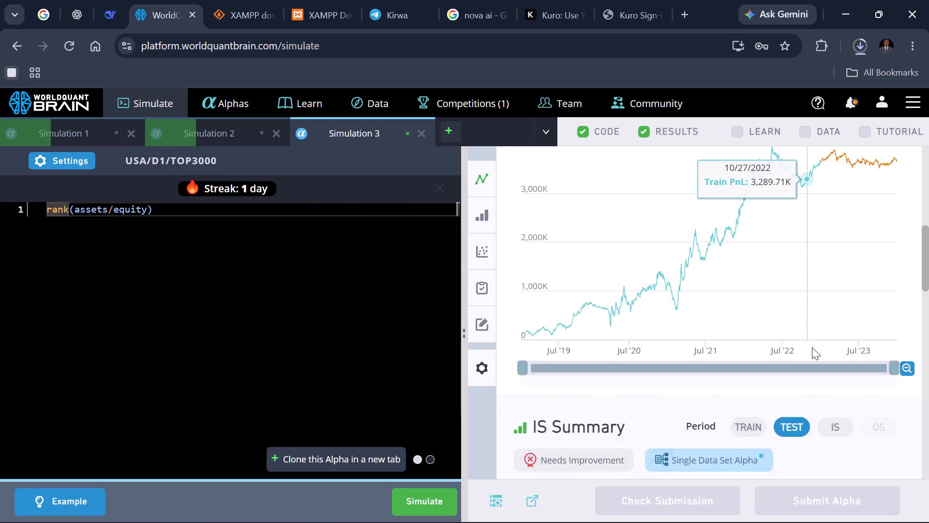
scroll(812, 347, down, 1)
click(827, 376)
Run the self-correlation calculation for Simulation 3.
scroll(749, 404, down, 2)
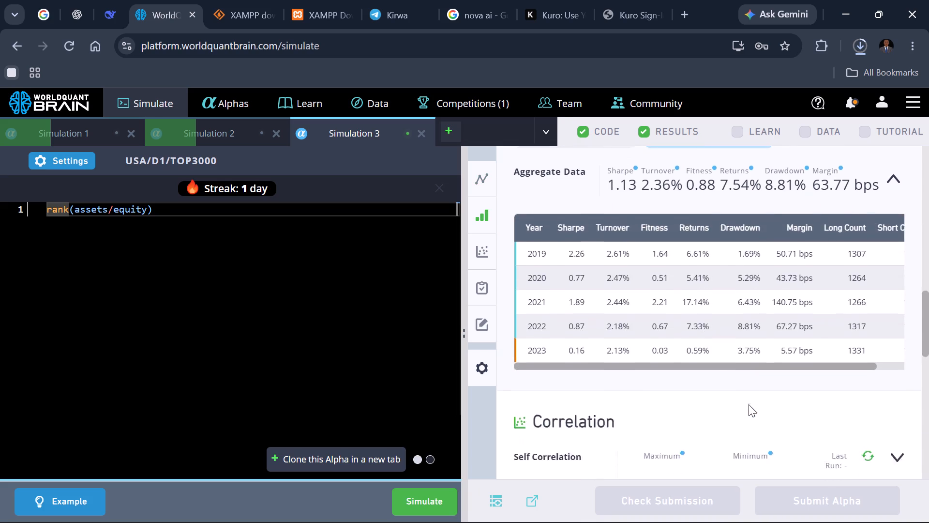
scroll(749, 404, down, 3)
scroll(749, 404, up, 1)
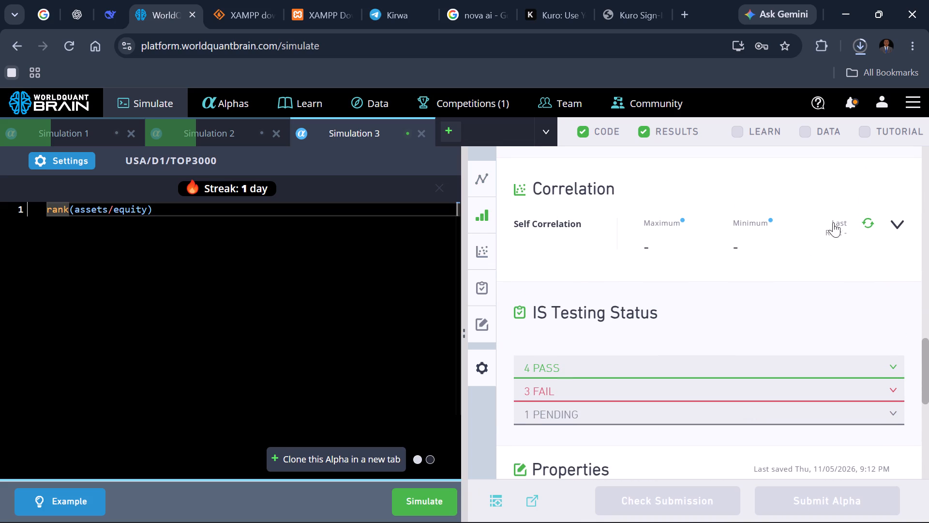
click(868, 225)
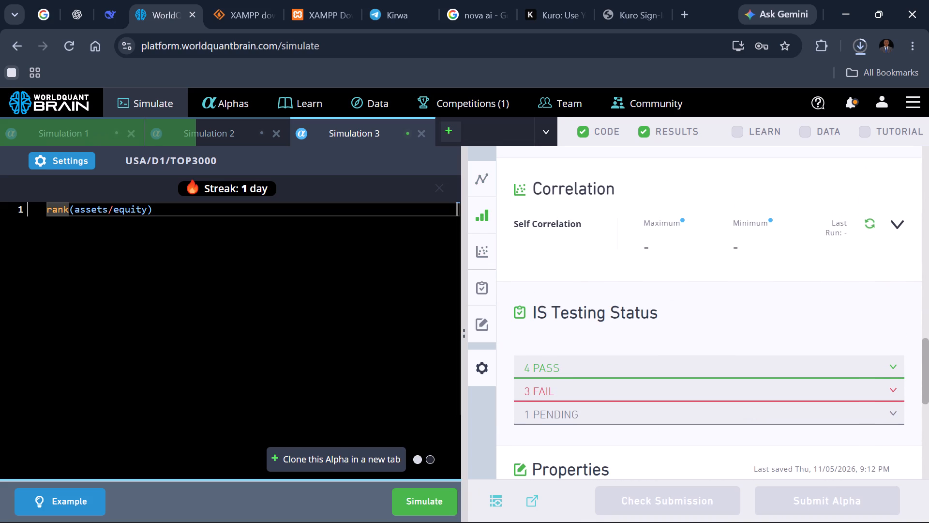
Set Simulation 3's universe to TOP2000, apply the settings and re-simulate.
double_click(93, 214)
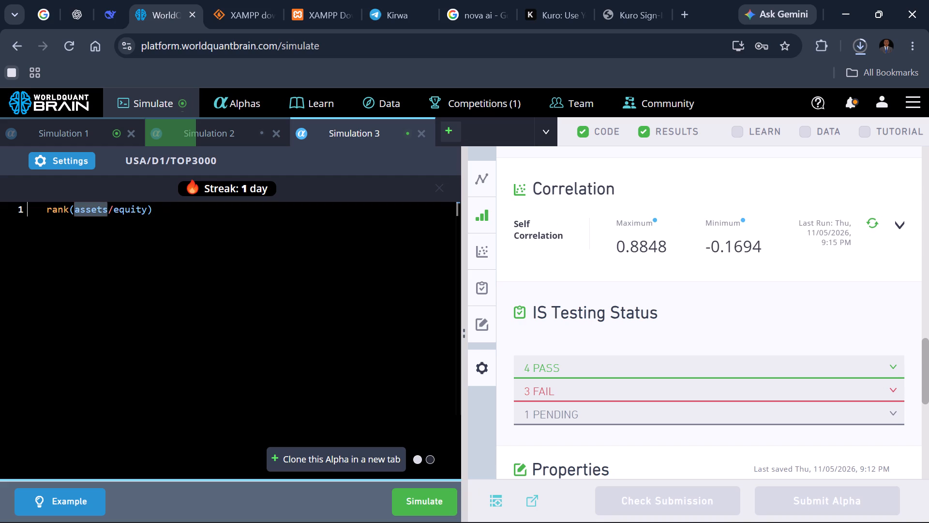
click(87, 168)
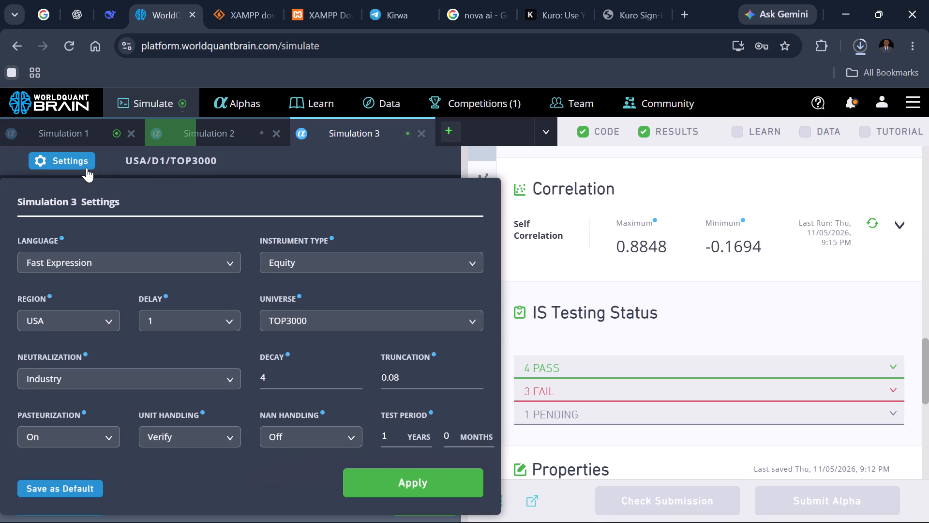
click(294, 316)
click(317, 366)
click(393, 475)
click(415, 503)
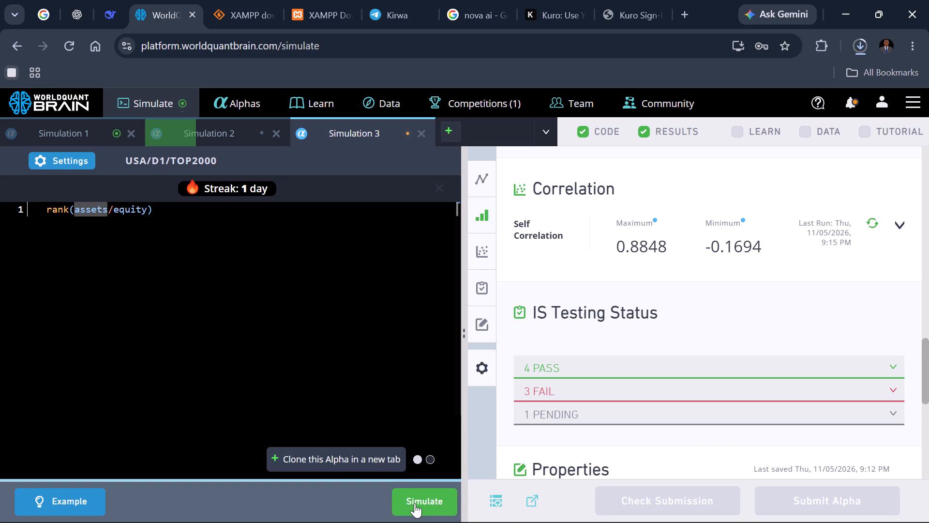
Switch to Simulation 1, show its test period, and review the IS-period summary and IS testing status.
click(73, 134)
scroll(619, 308, down, 2)
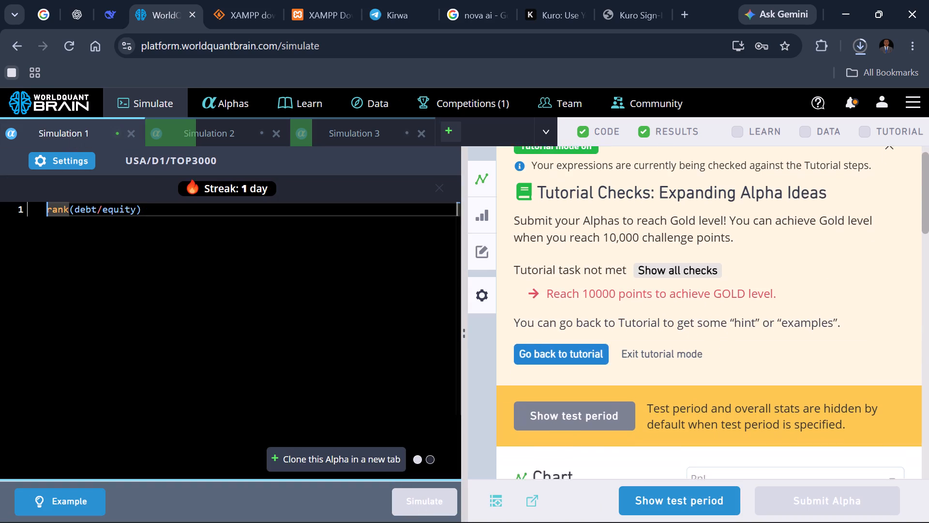
scroll(619, 308, down, 2)
scroll(675, 366, up, 1)
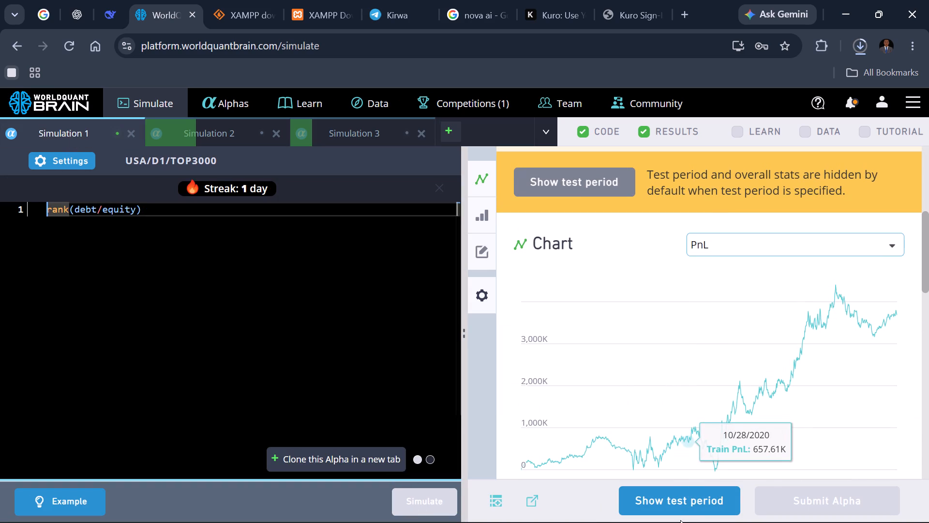
click(681, 506)
scroll(783, 388, down, 4)
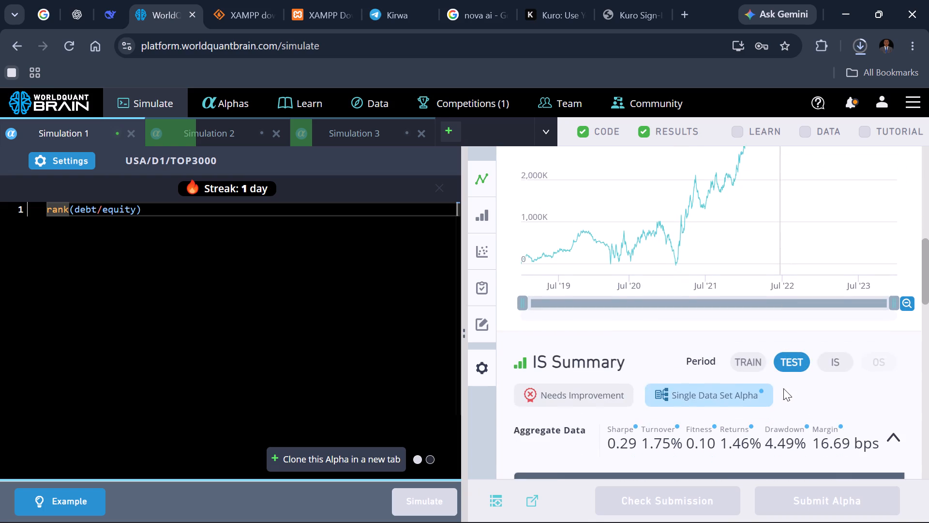
click(833, 325)
scroll(770, 376, down, 2)
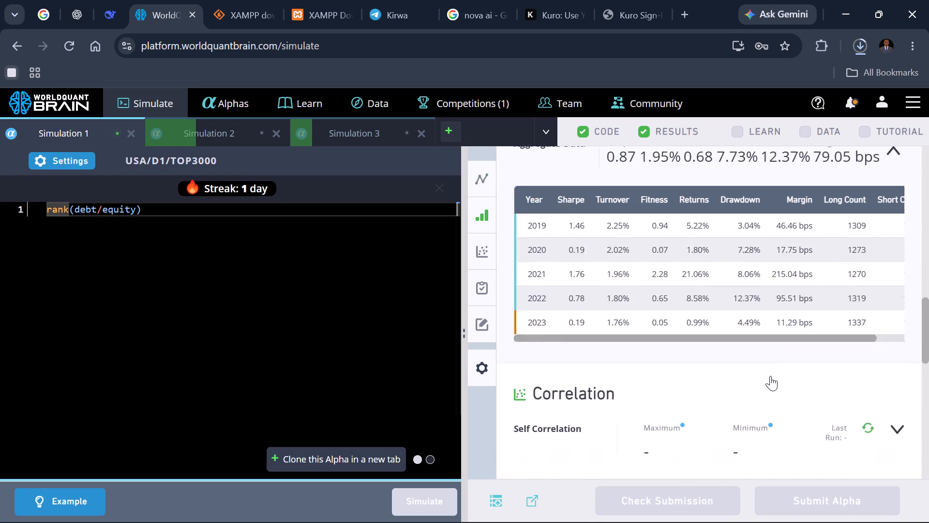
scroll(770, 376, down, 3)
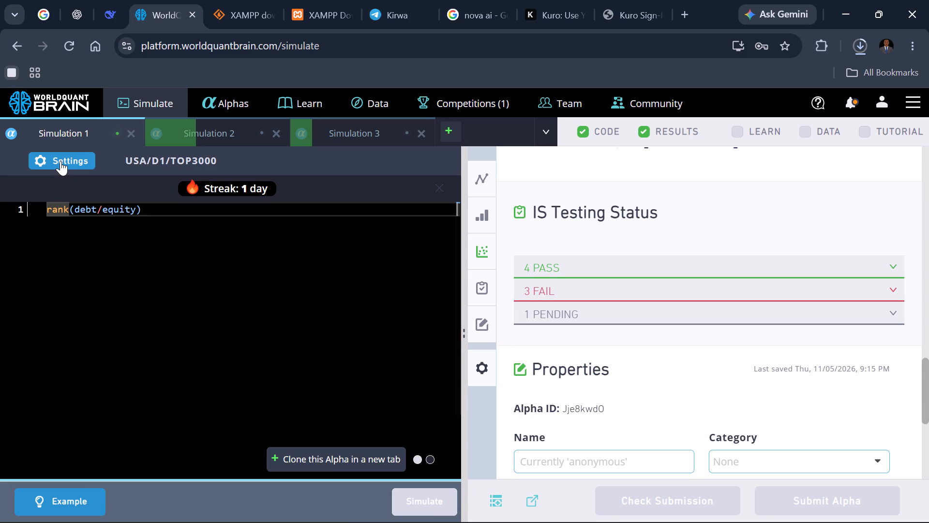
Set Simulation 1's neutralization to Market, apply the settings and re-simulate.
click(60, 161)
click(100, 375)
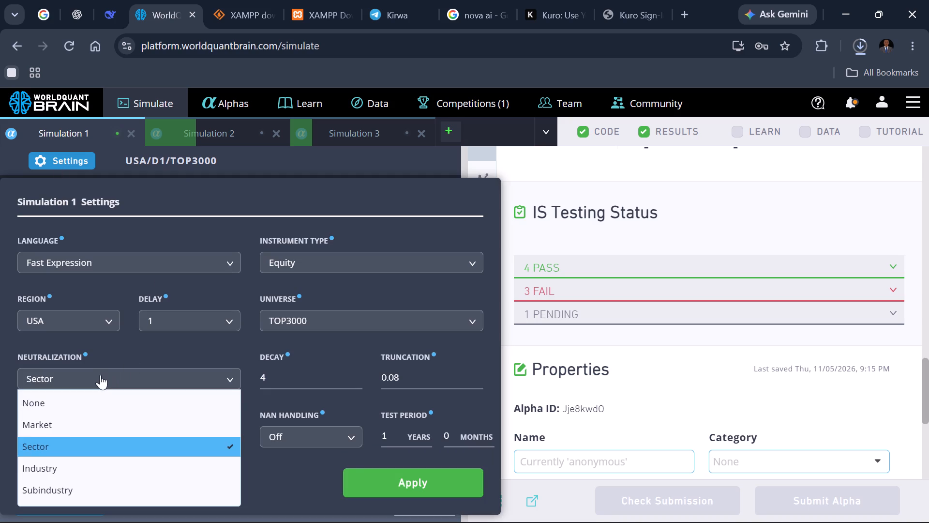
click(60, 430)
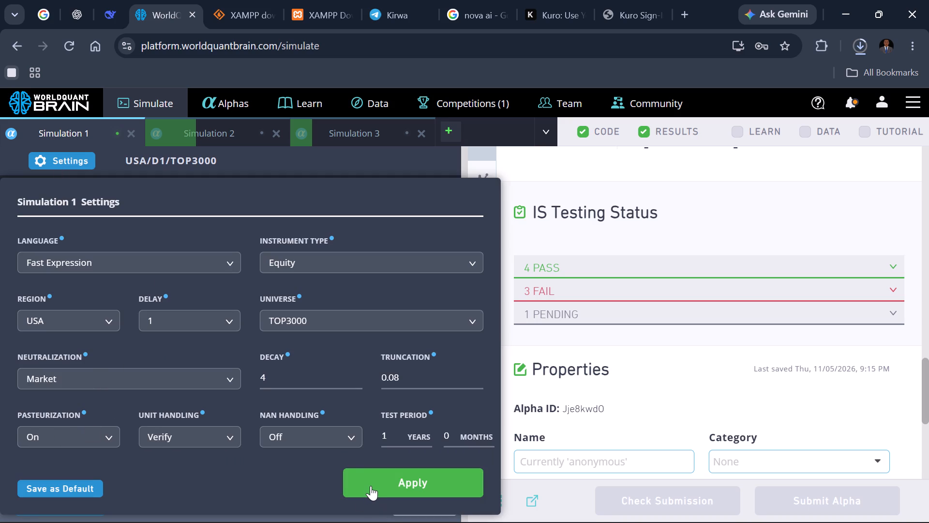
click(370, 485)
click(407, 496)
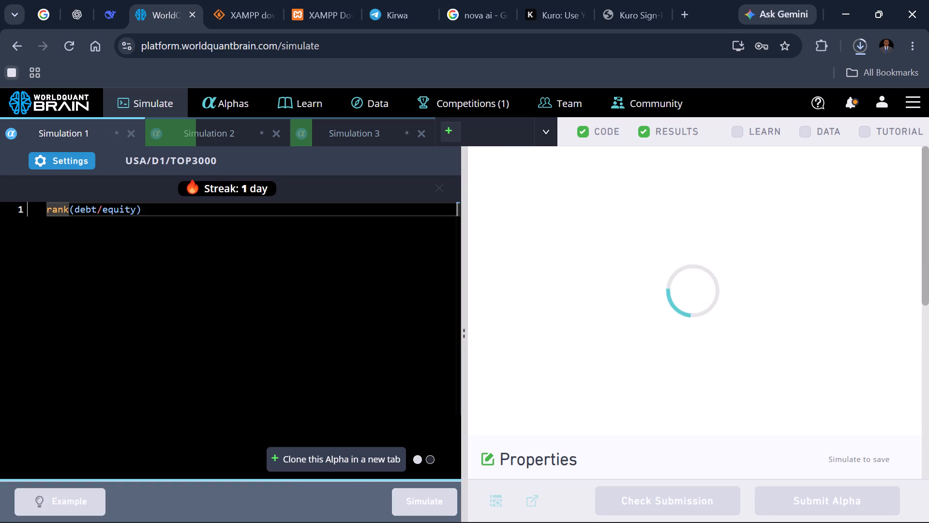